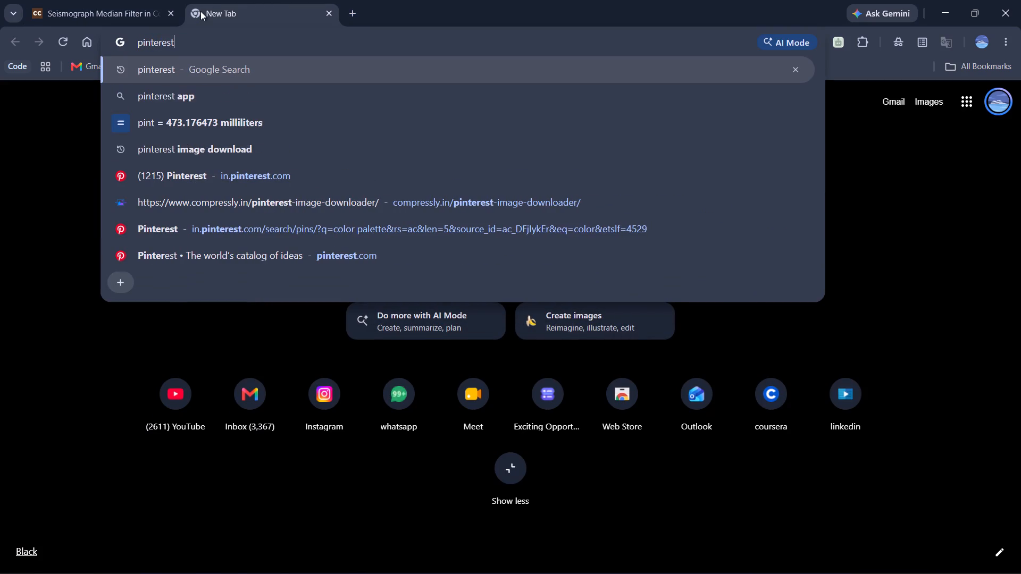
key("Return")
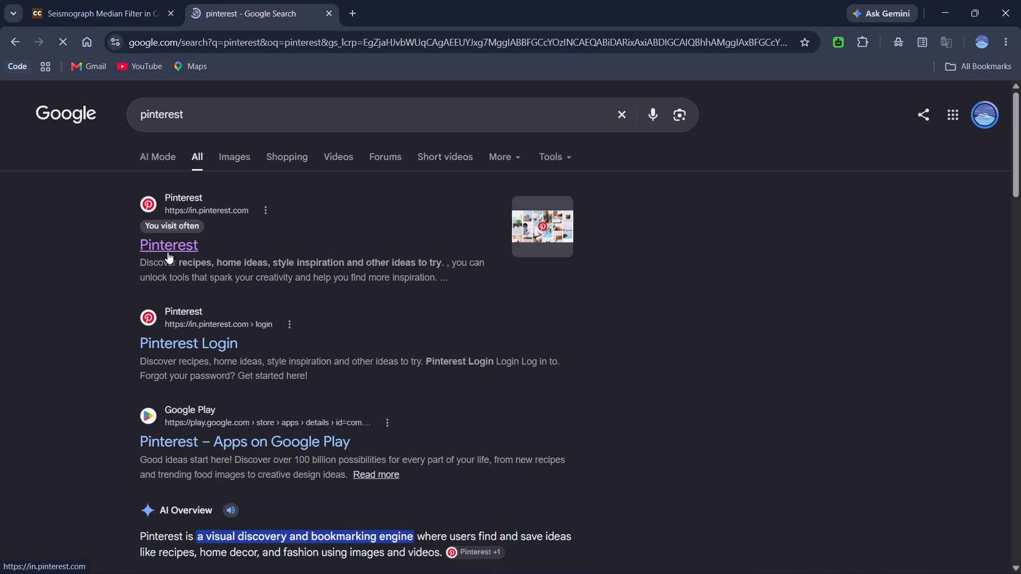
left_click(168, 252)
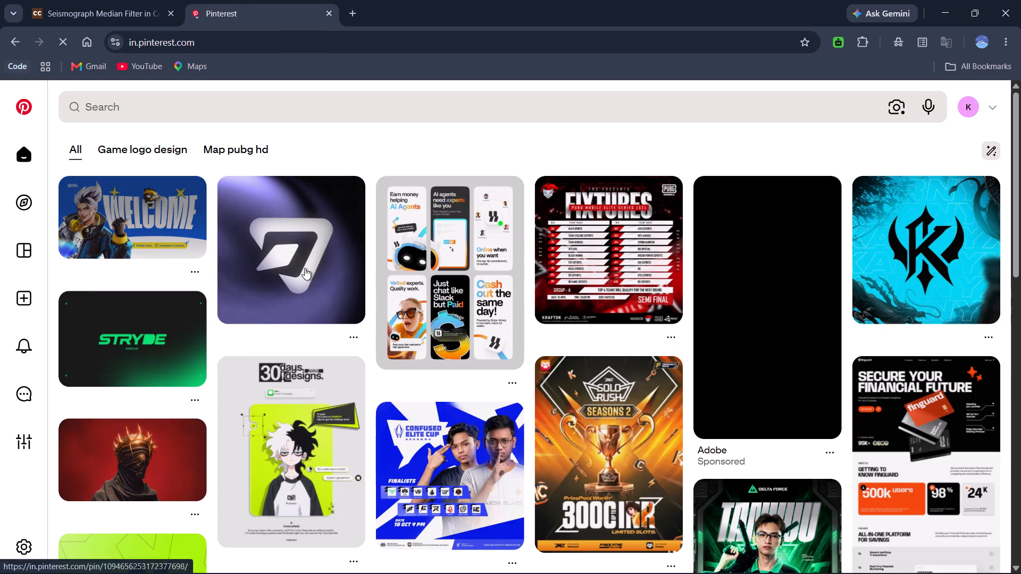
Open the blue WELCOME gaming banner pin from the Pinterest home feed.
left_click(272, 112)
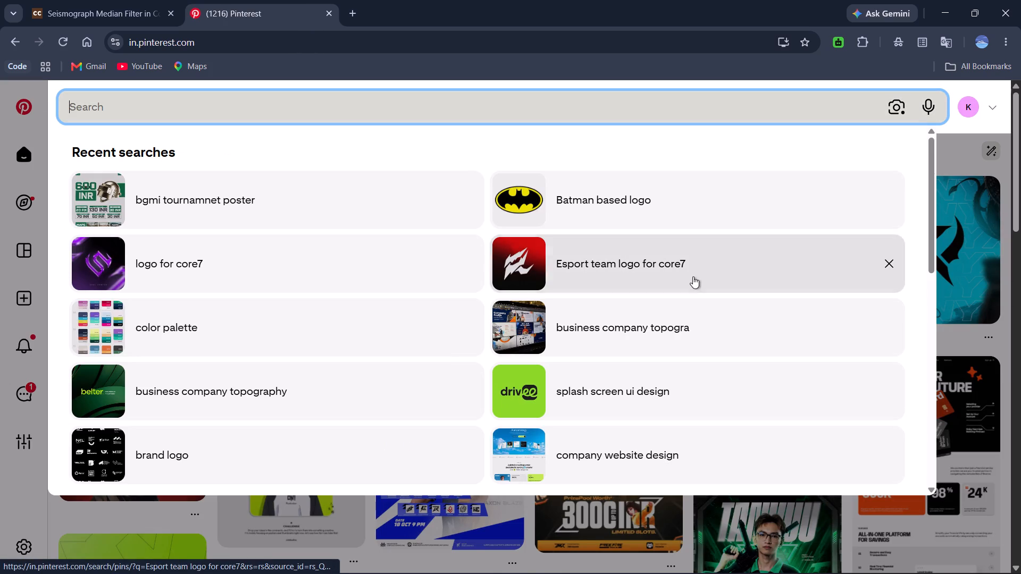
left_click(958, 154)
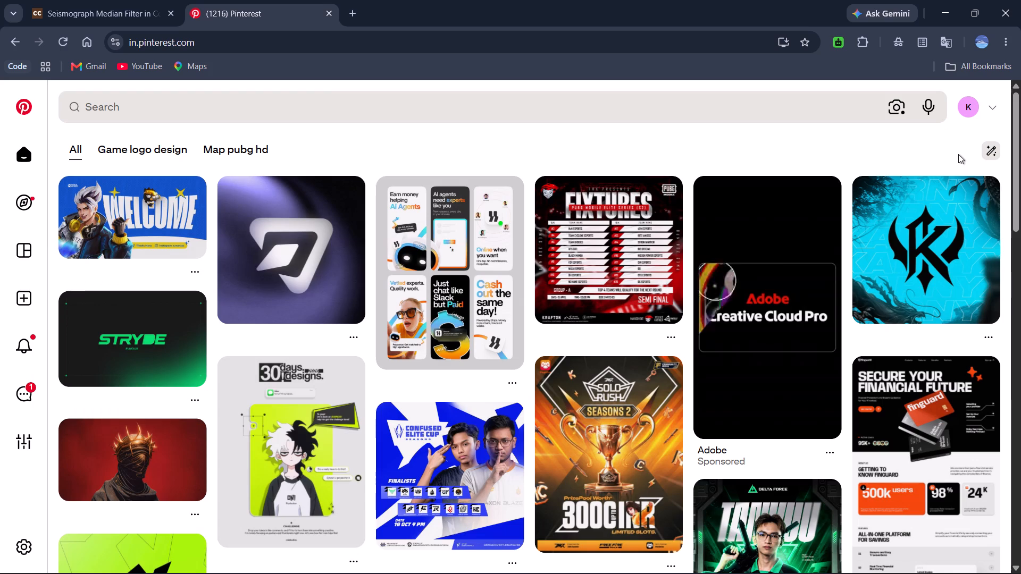
left_click(168, 244)
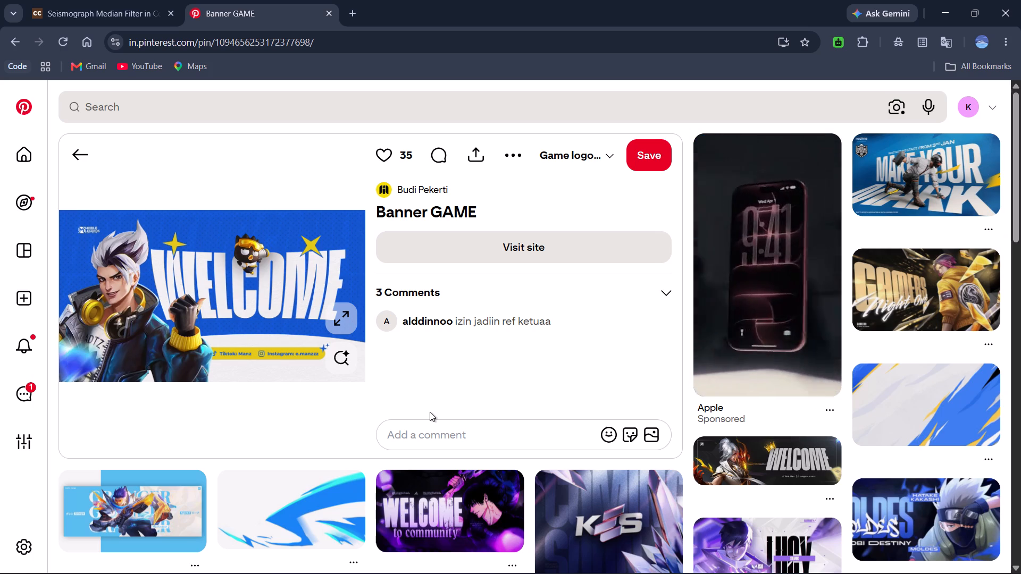
Examine the WELCOME banner's design up close and look over the related gaming banner pins.
scroll(430, 412, "right", 1)
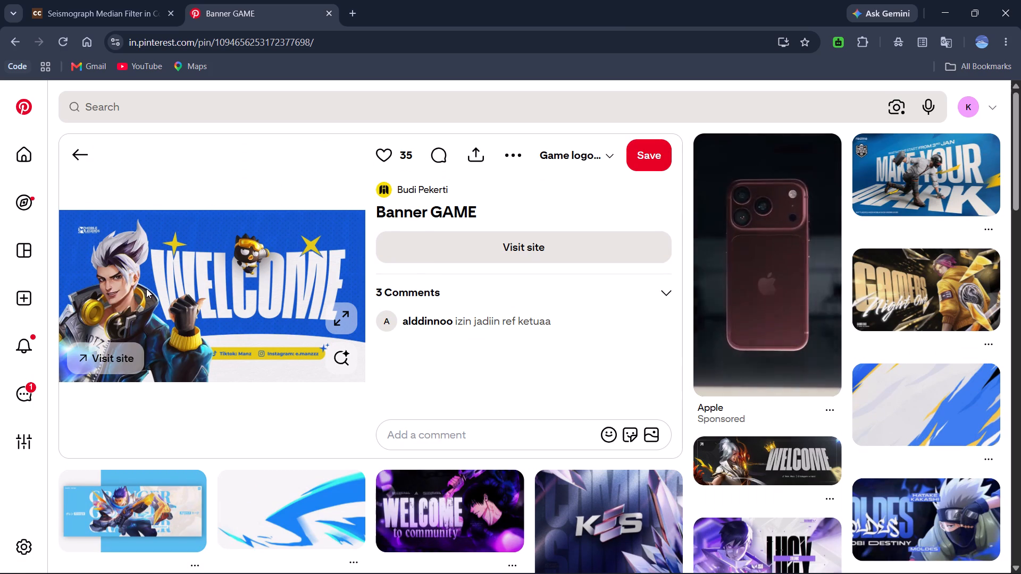
left_click(146, 289)
scroll(146, 289, "right", 2)
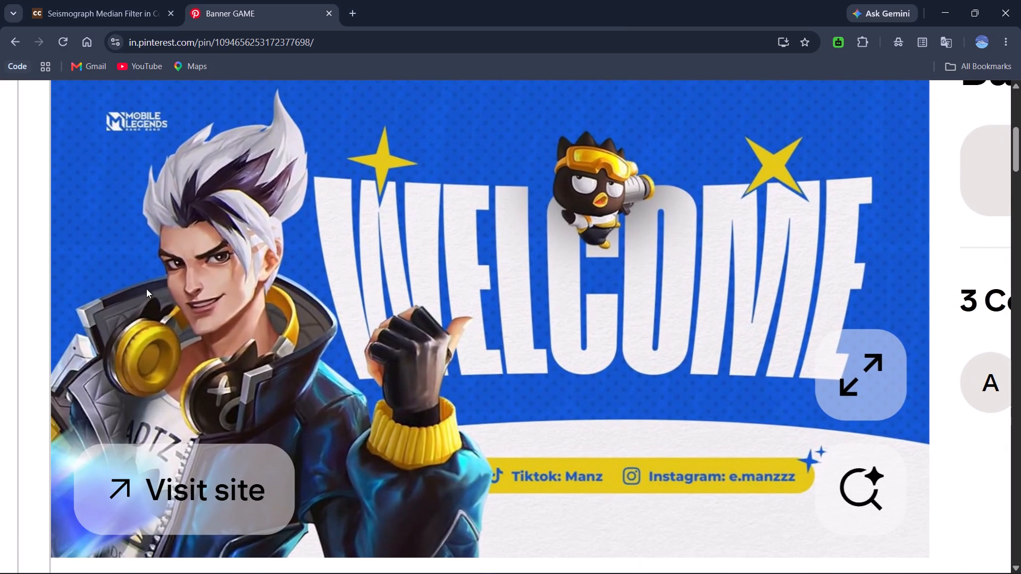
scroll(146, 289, "up", 1)
scroll(146, 289, "left", 1)
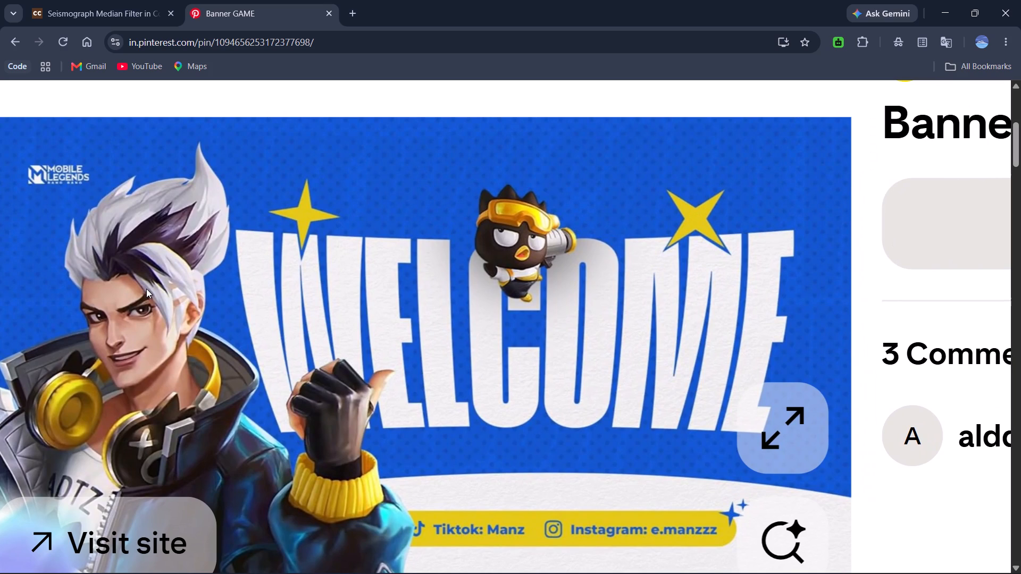
scroll(146, 289, "down", 2)
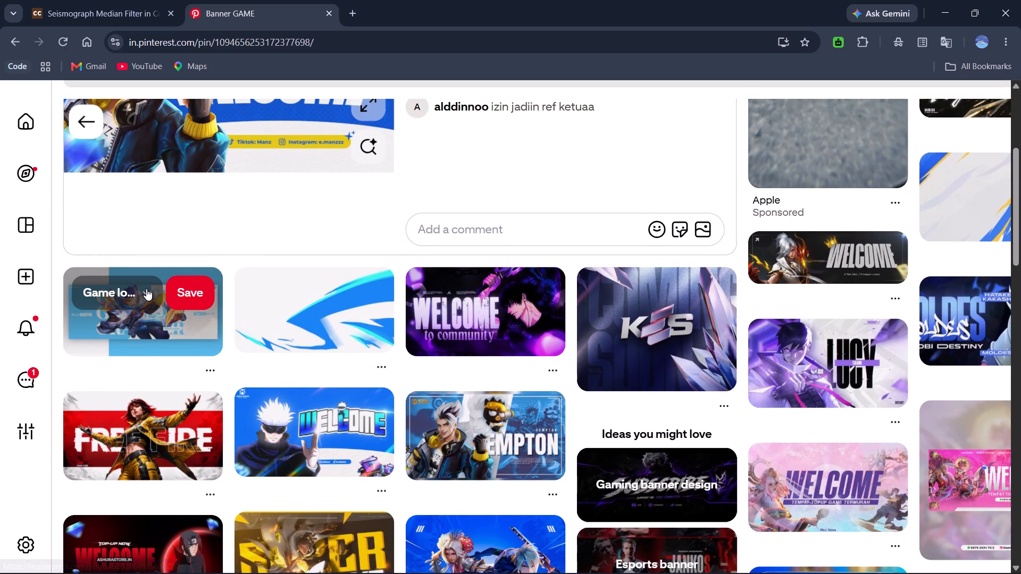
scroll(146, 289, "down", 1)
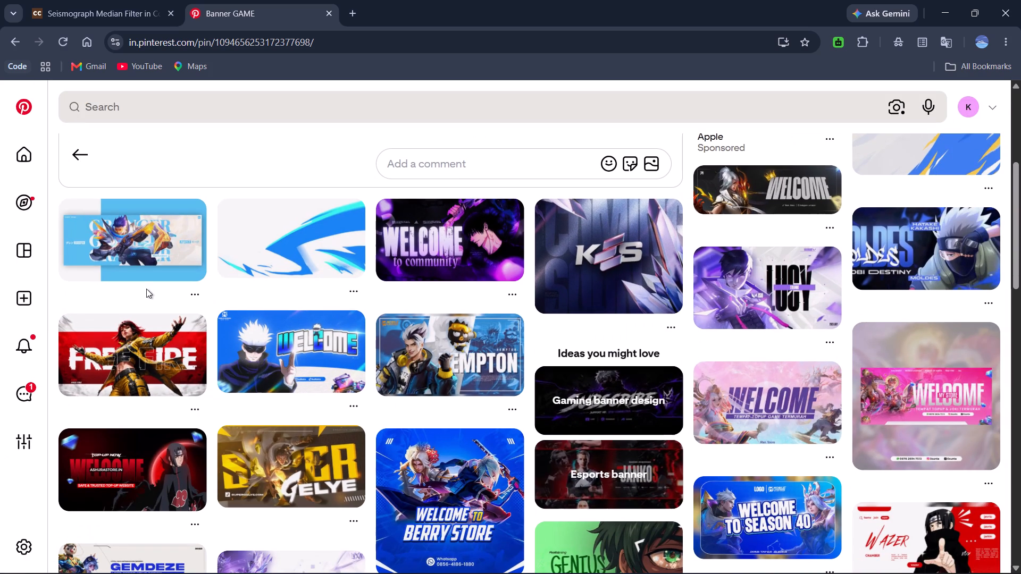
scroll(146, 289, "up", 4)
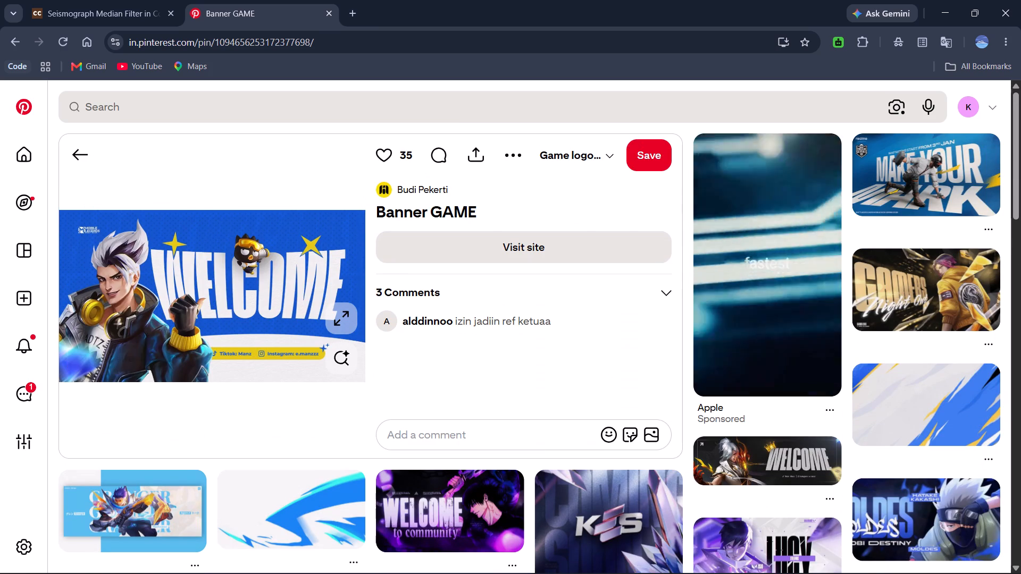
Search the web for "pinterest image download" in a new tab and open Compressly's Pinterest Image Downloader.
left_click(353, 2)
left_click(344, 273)
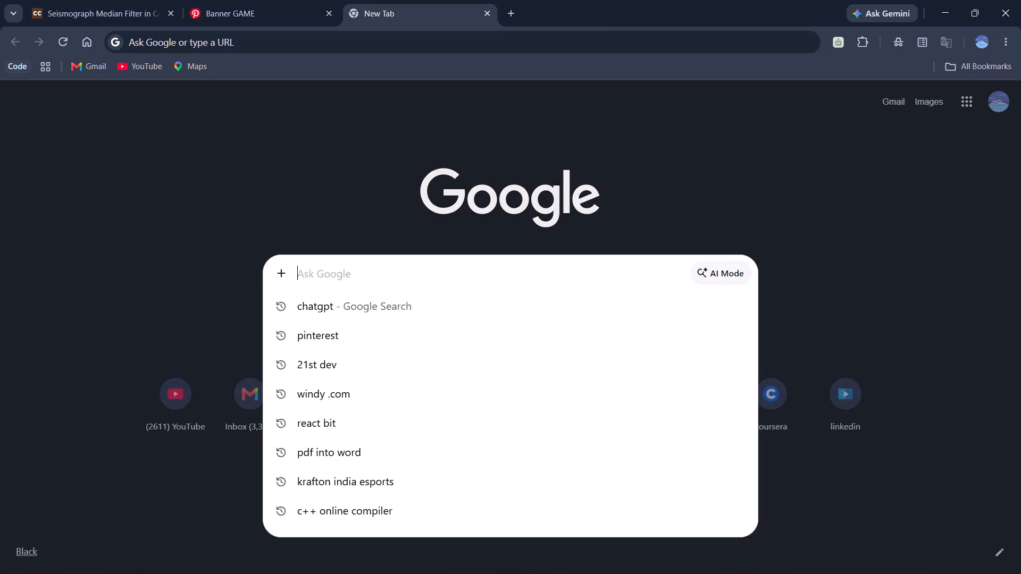
type("pinte")
key("Left")
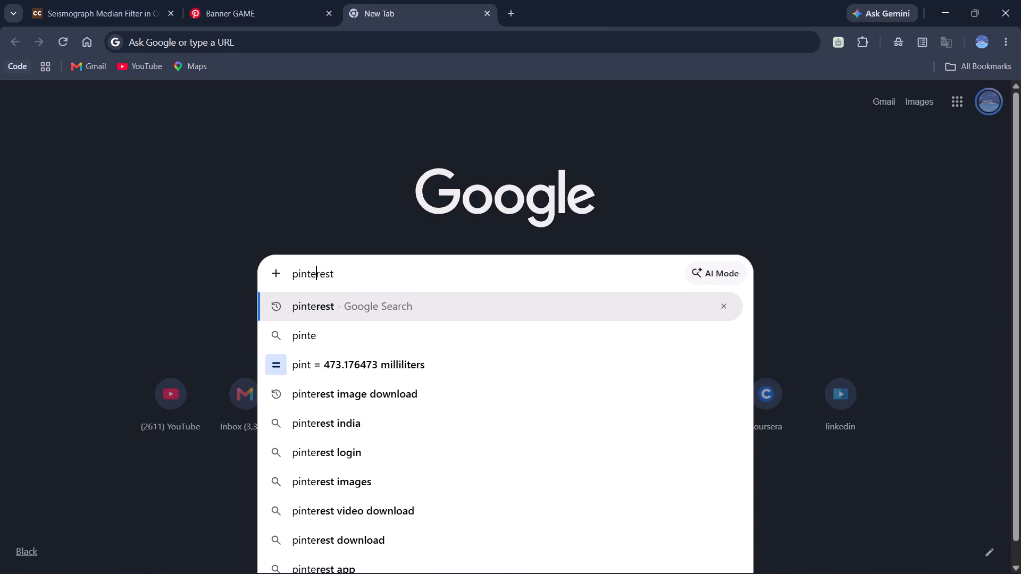
key("Down")
key("Down")
key("Down")
key("Return")
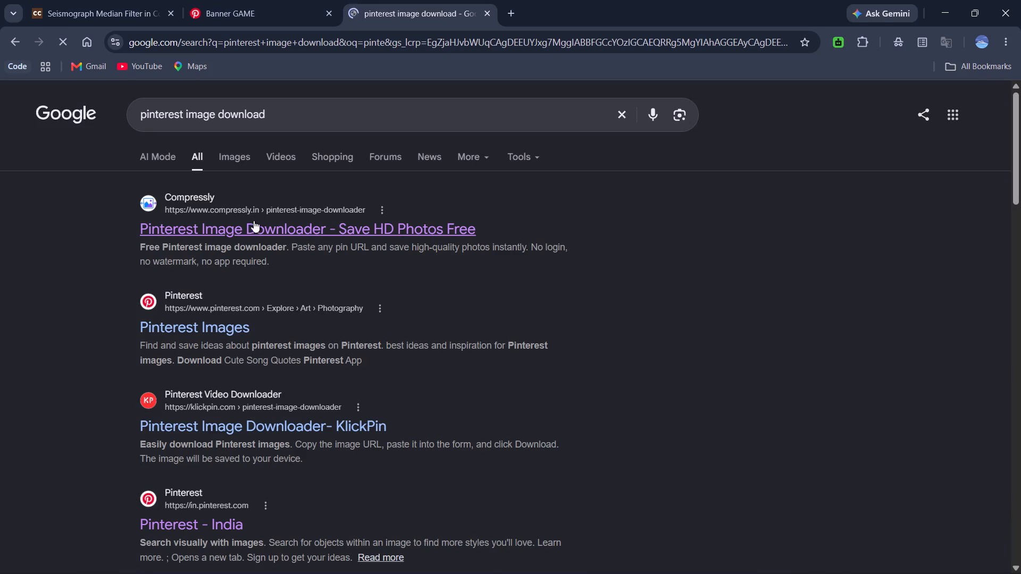
left_click(253, 224)
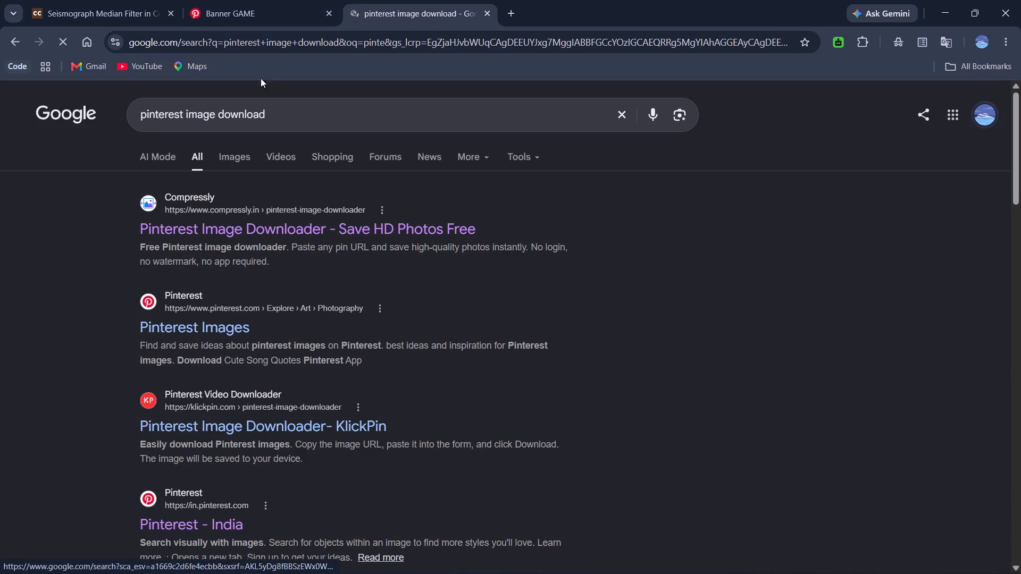
Return to the Banner GAME pin and copy its share link.
left_click(272, 19)
left_click(467, 164)
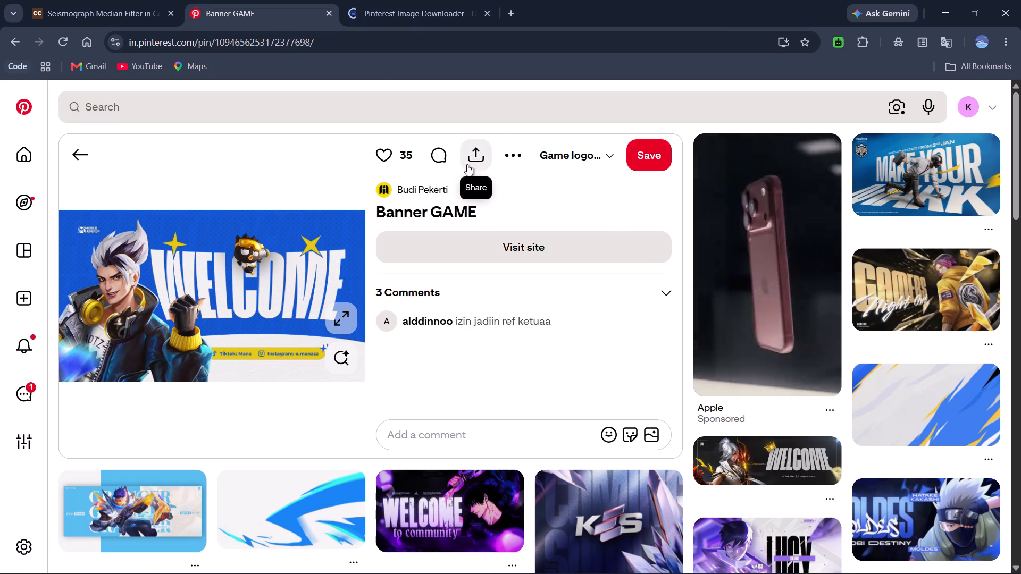
left_click(370, 227)
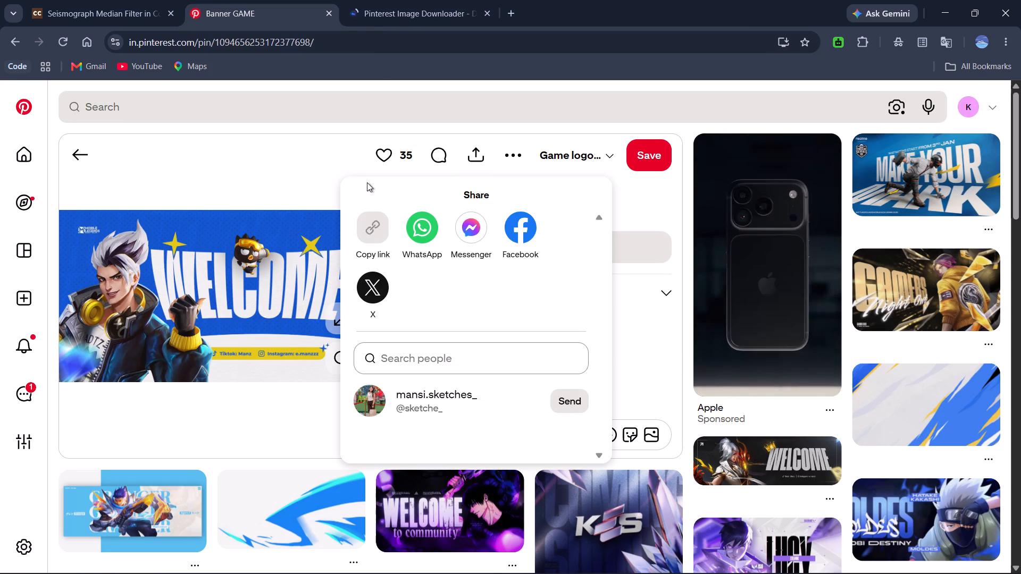
left_click(370, 20)
left_click(395, 235)
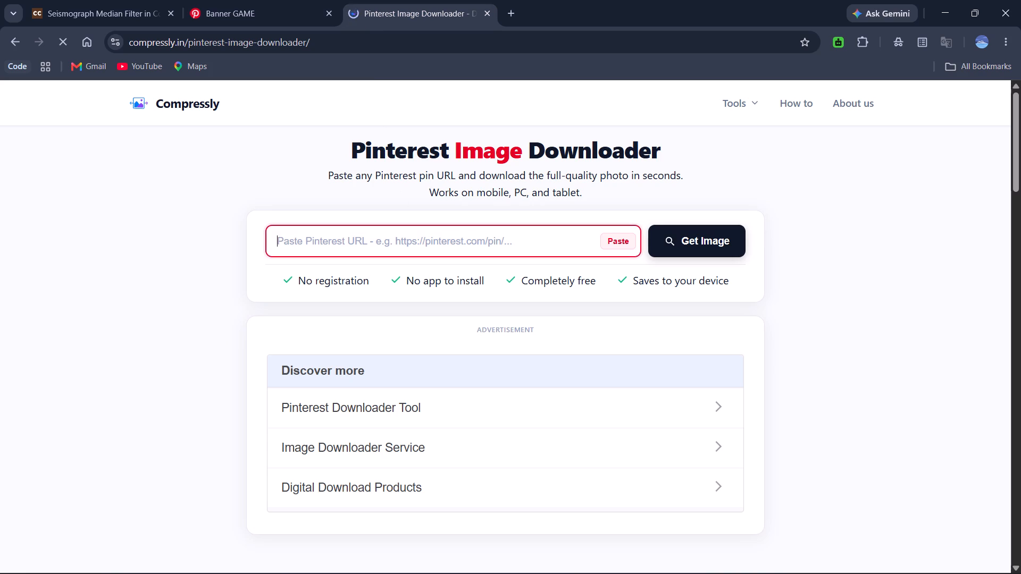
key("ctrl+v")
left_click(684, 239)
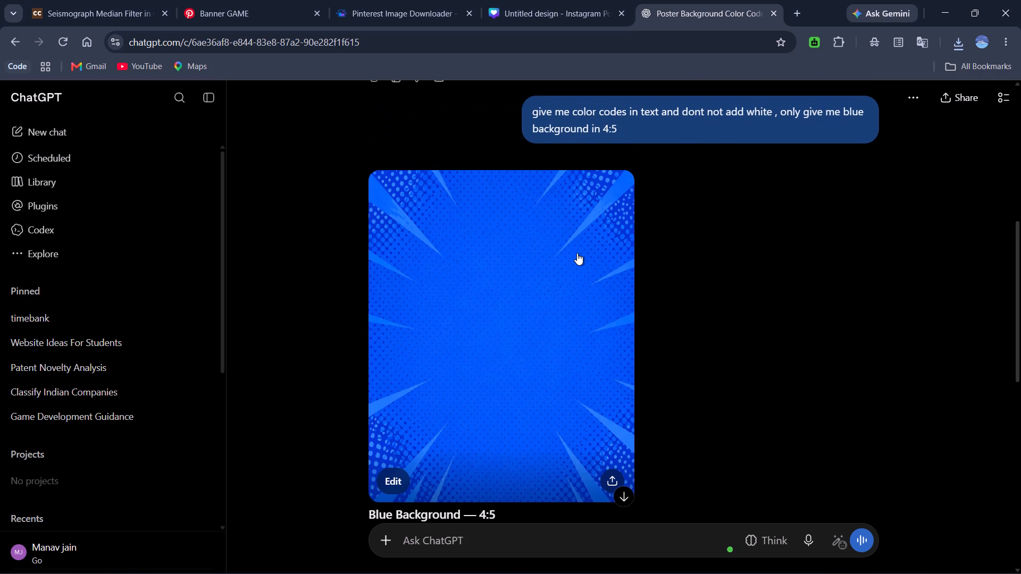
Switch to the untitled Instagram Post (4:5) design in Canva and look through the suggested templates.
left_click(504, 0)
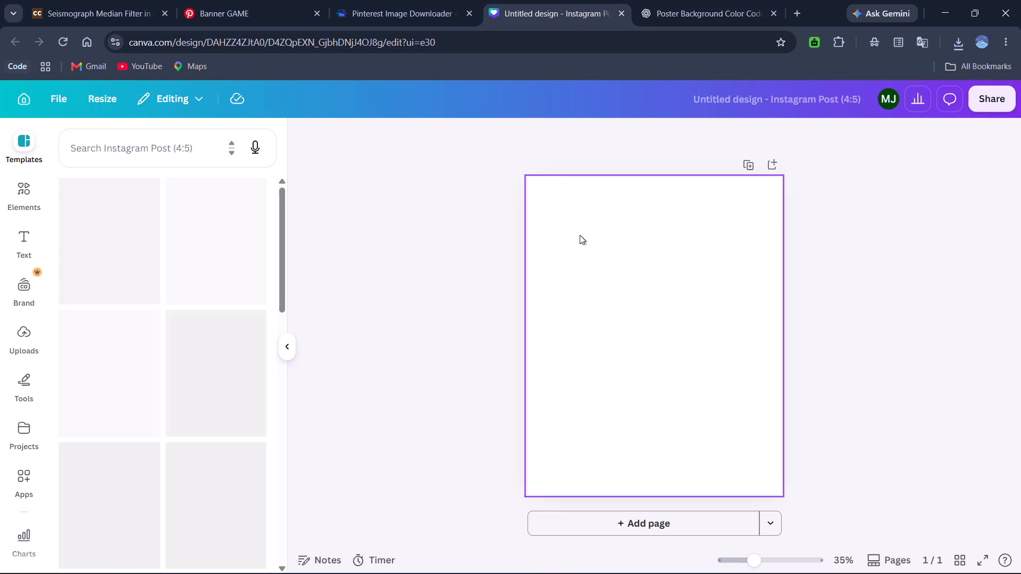
left_click(29, 208)
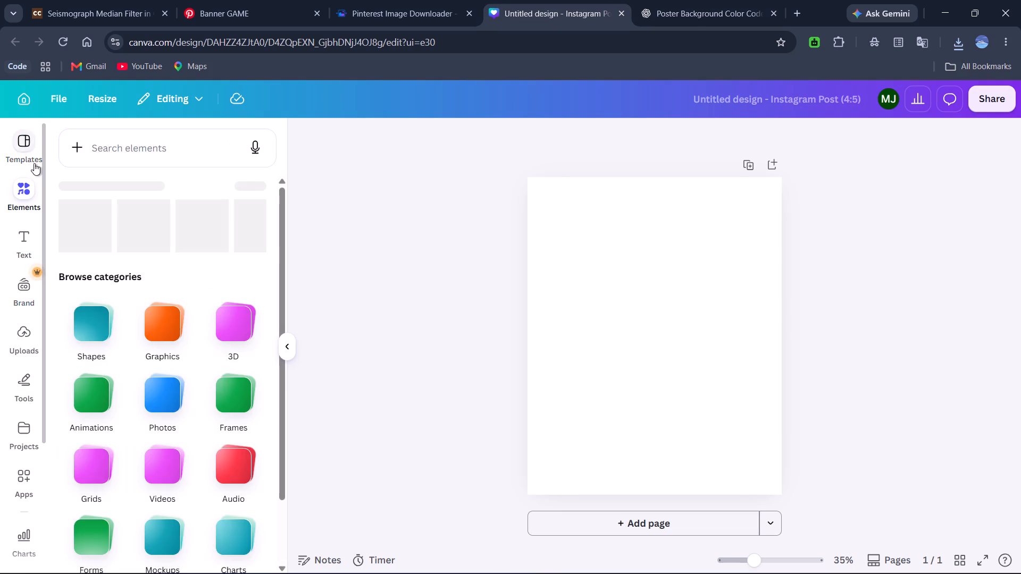
left_click(34, 163)
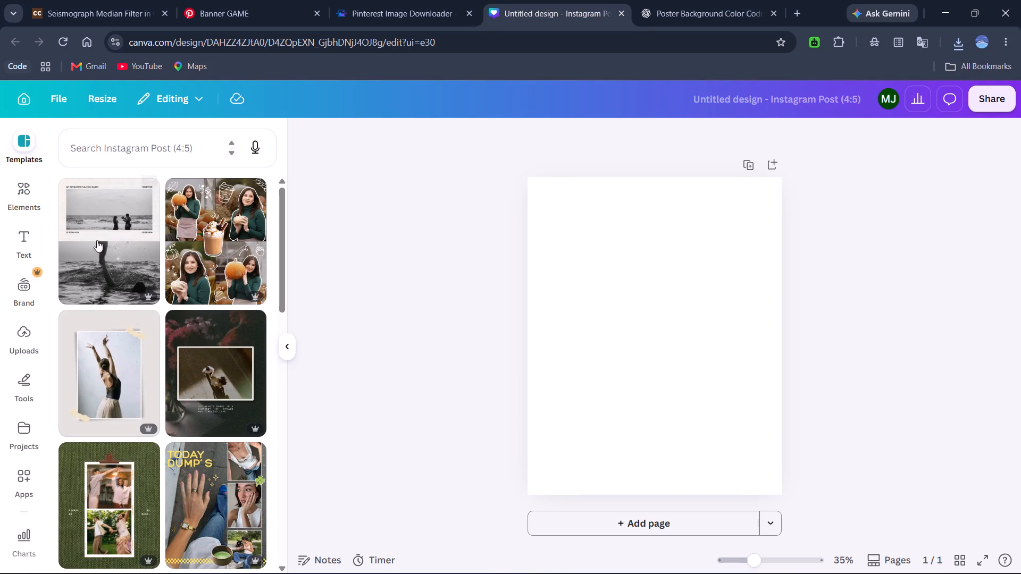
scroll(130, 362, "down", 5)
scroll(130, 362, "up", 3)
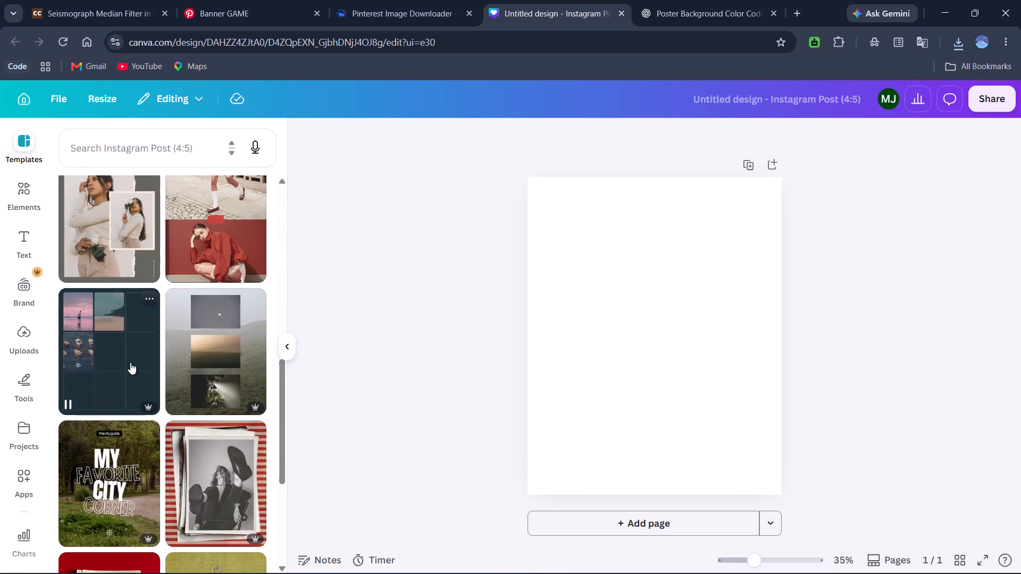
scroll(130, 362, "up", 4)
left_click(26, 197)
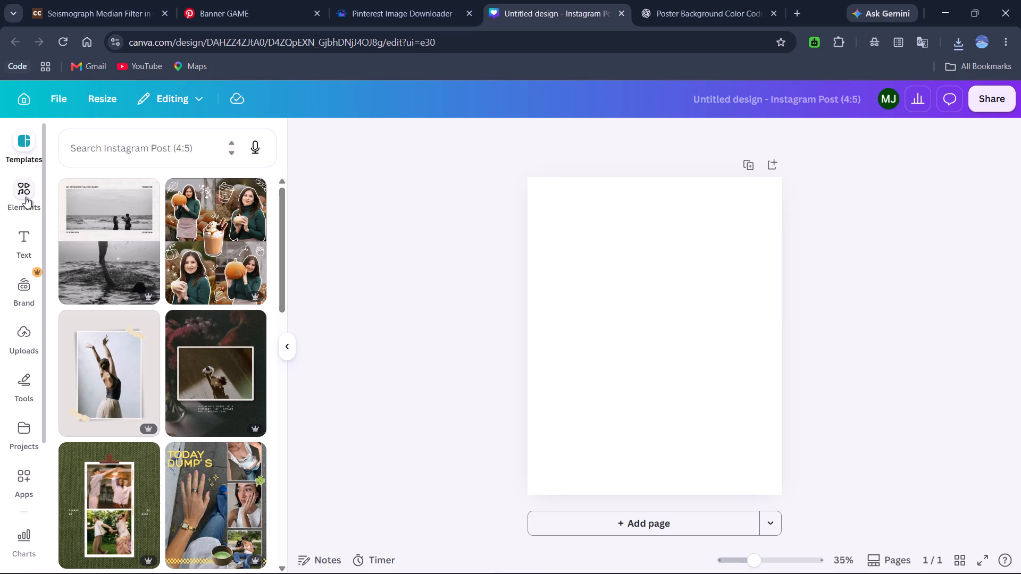
Upload the Blue Comic Halftone Radial Burst background image from the Downloads folder to the design's uploads.
left_click(30, 335)
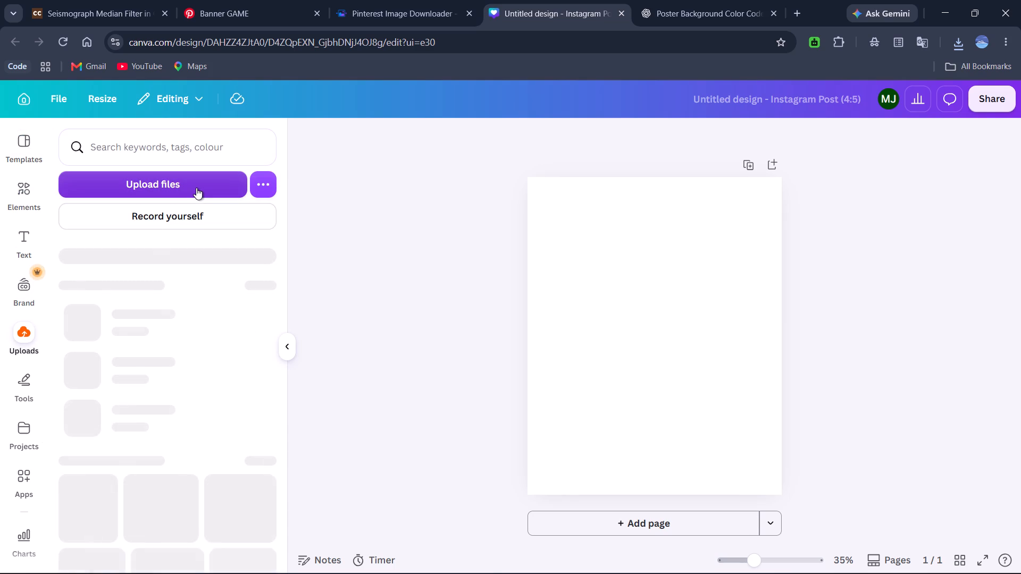
left_click(196, 188)
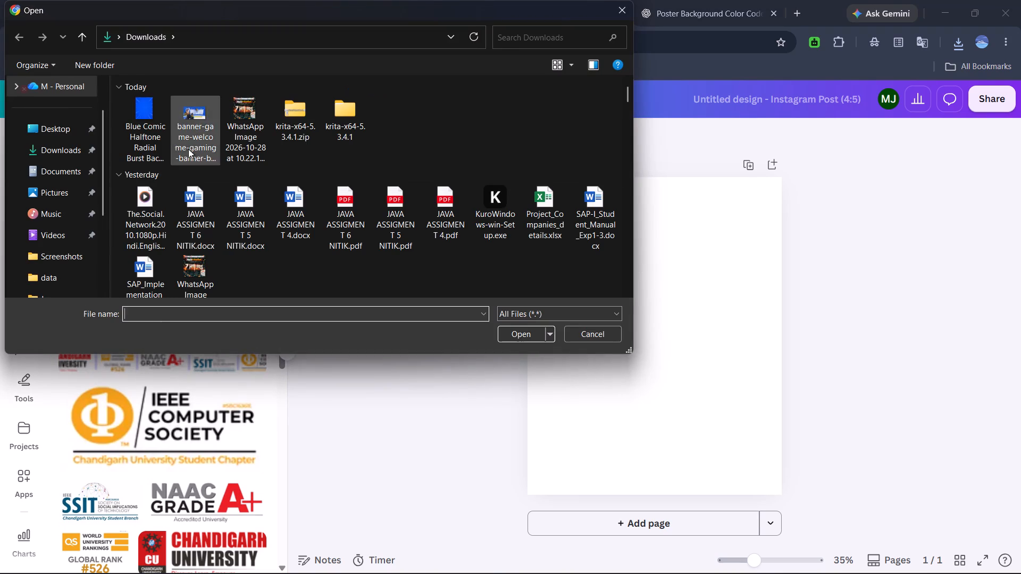
left_click(158, 133)
key("Return")
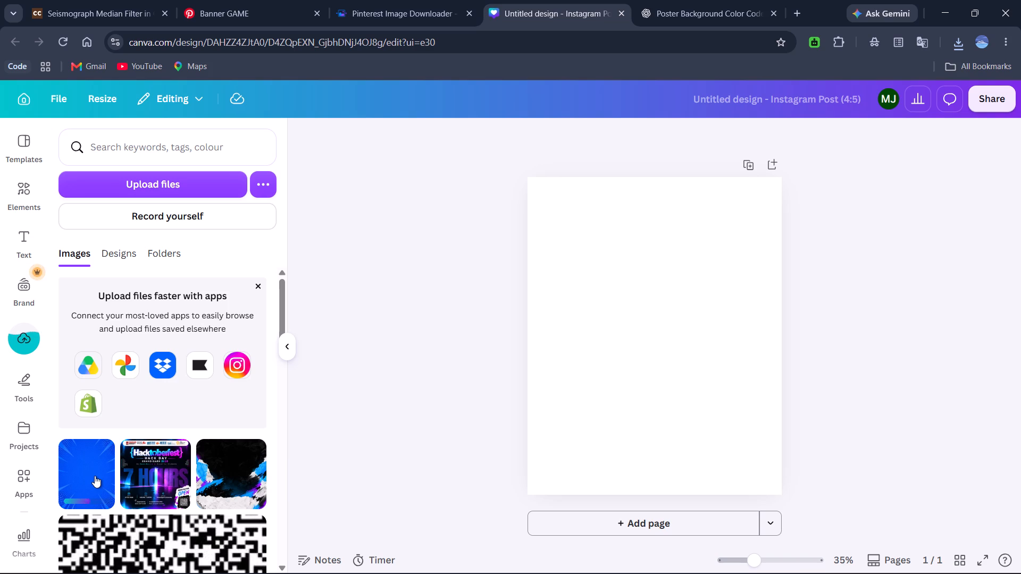
Place the uploaded blue background at the page's top-left corner and enlarge it to about 1,080 by 1,350 to cover the page.
scroll(95, 476, "down", 5)
scroll(95, 476, "up", 4)
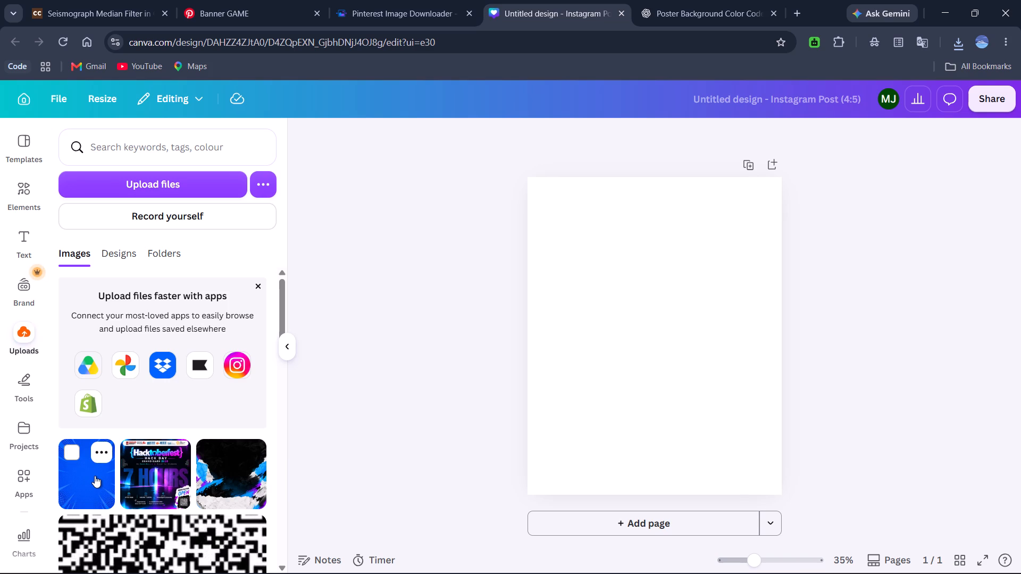
left_click(95, 476)
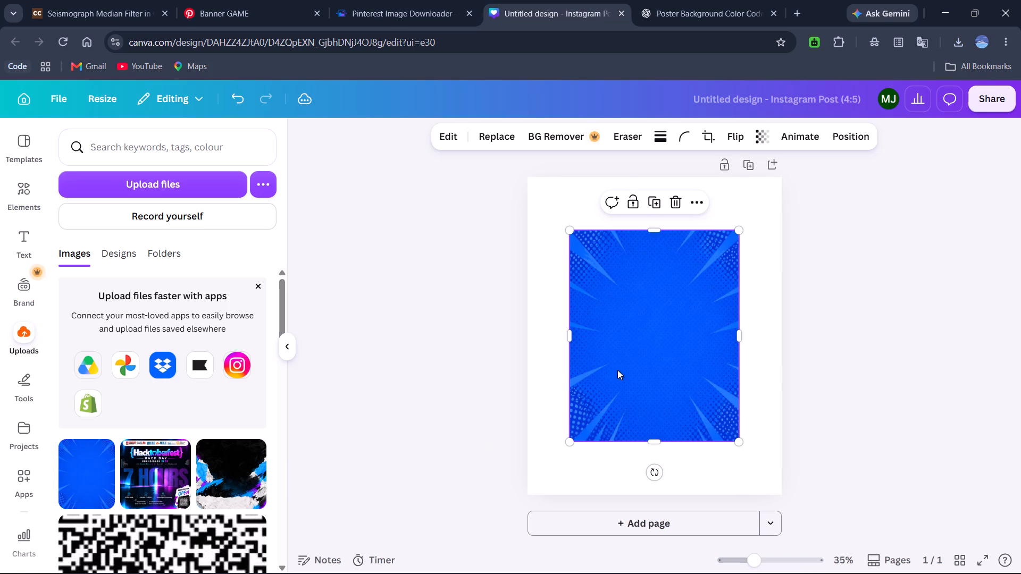
left_click_drag(617, 370, 576, 318)
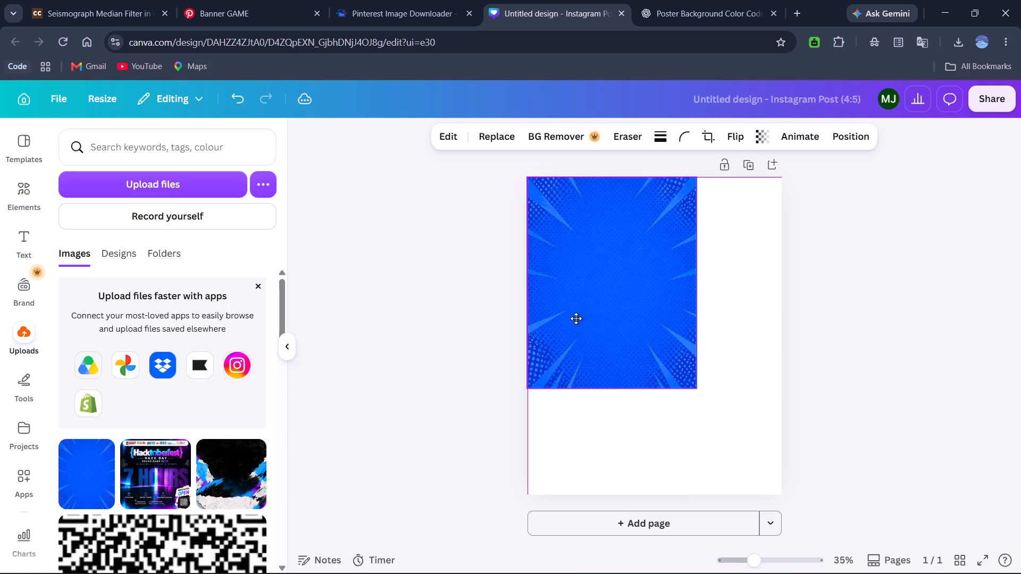
left_click_drag(576, 318, 574, 314)
left_click(692, 387)
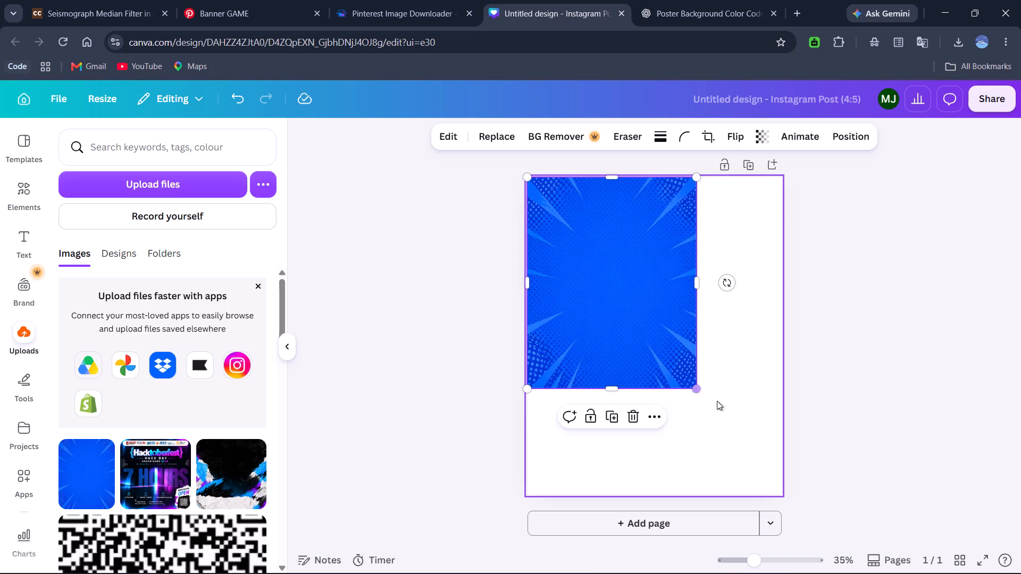
left_click_drag(695, 390, 782, 492)
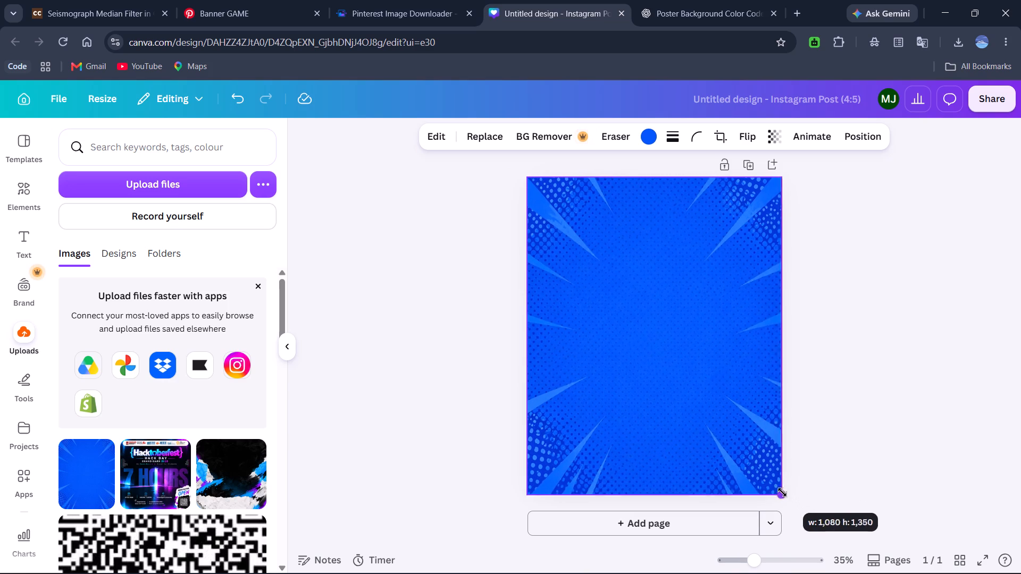
left_click_drag(782, 492, 782, 496)
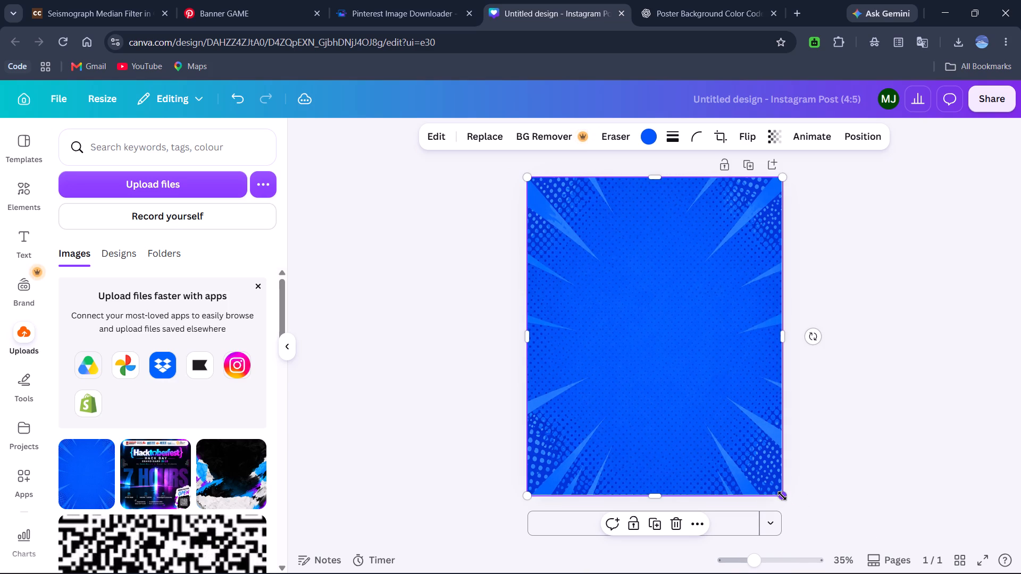
left_click(903, 479)
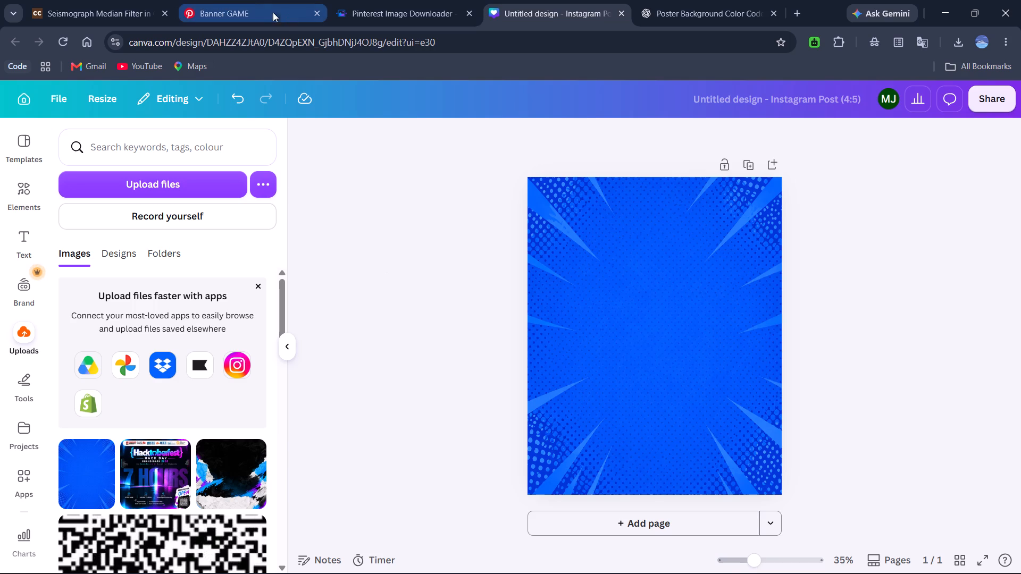
Switch to the Banner GAME pin on Pinterest, dismiss its share options and examine the reference banner.
left_click(283, 16)
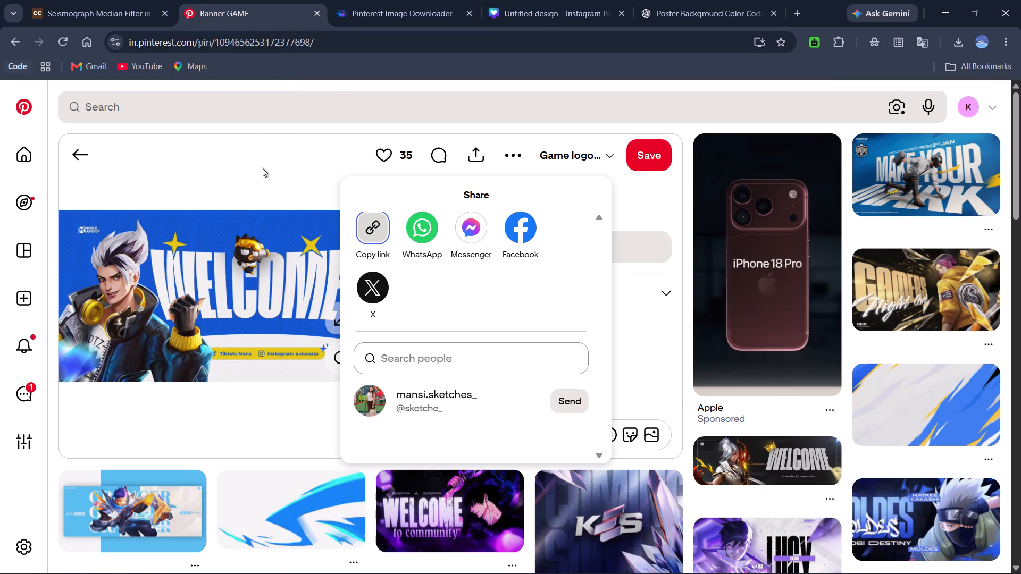
left_click(262, 167)
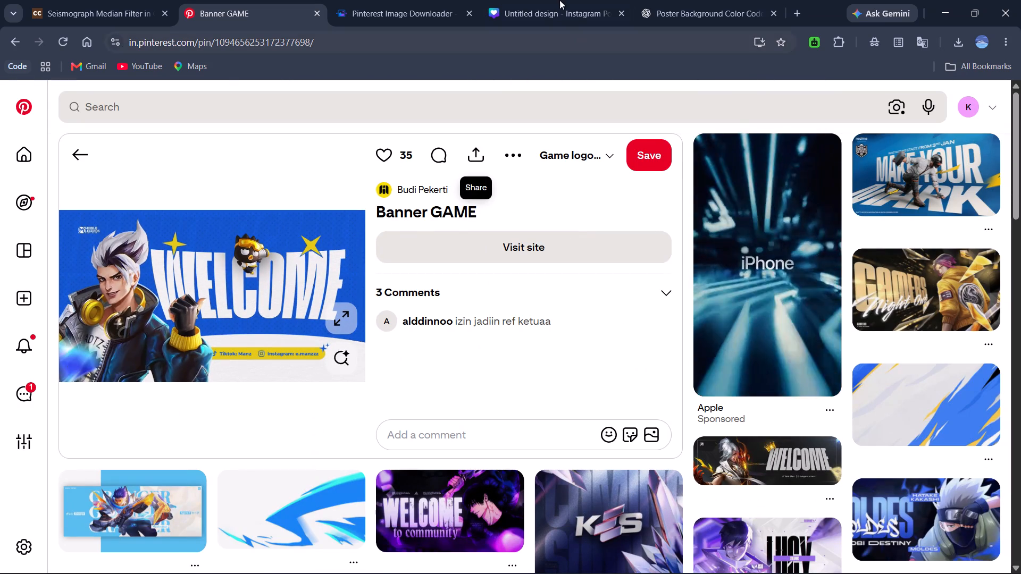
Return to the Canva design and browse the full collection of recently used shapes and frames.
left_click(557, 0)
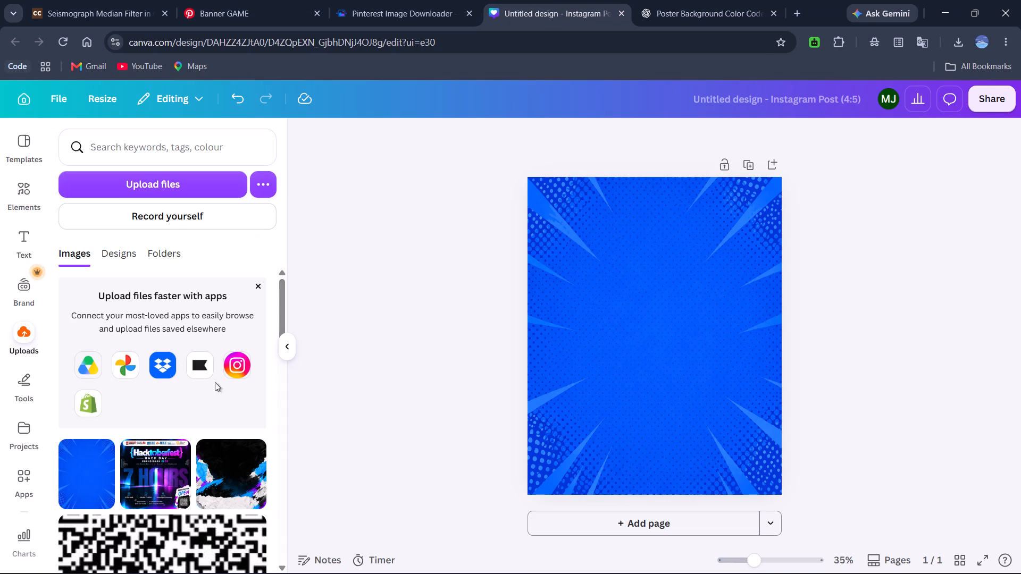
left_click(15, 206)
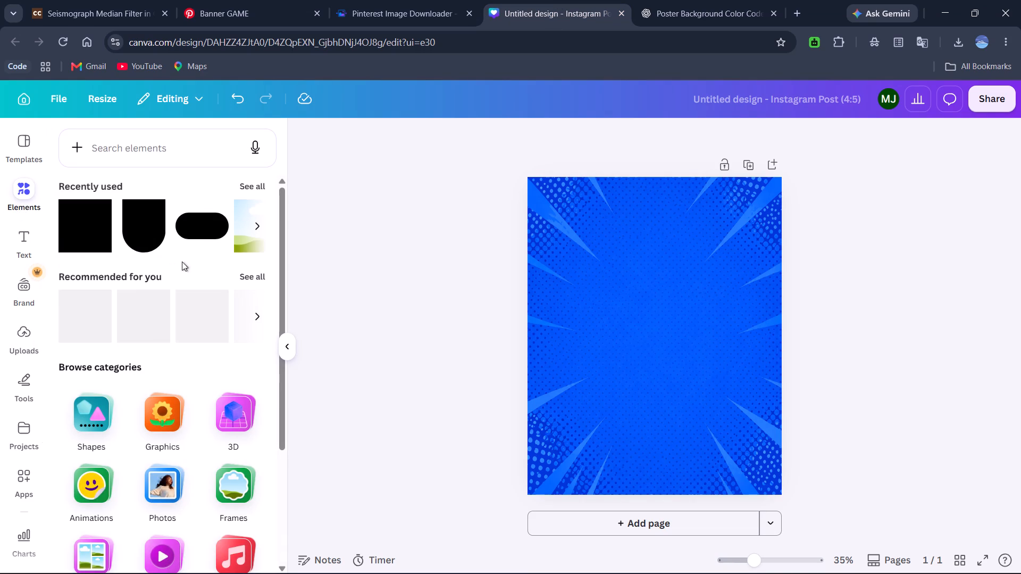
scroll(194, 240, "left", 2)
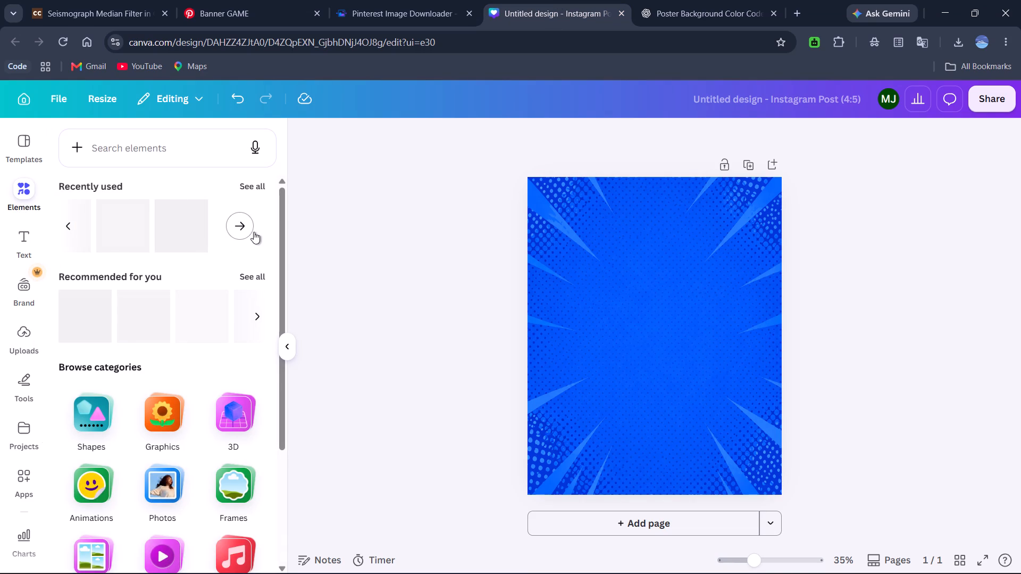
left_click(254, 232)
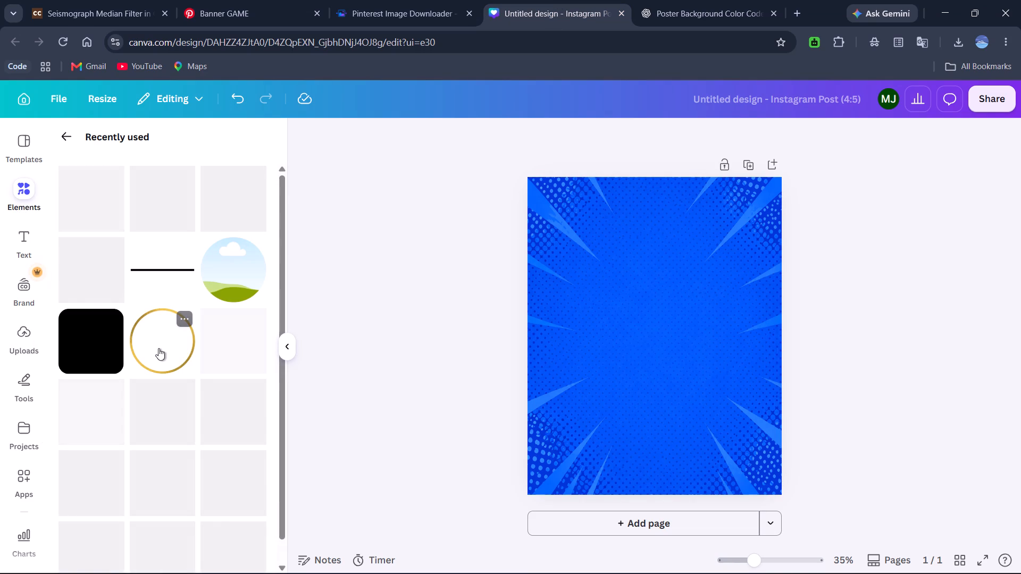
scroll(158, 348, "down", 2)
scroll(158, 348, "up", 2)
scroll(158, 348, "down", 1)
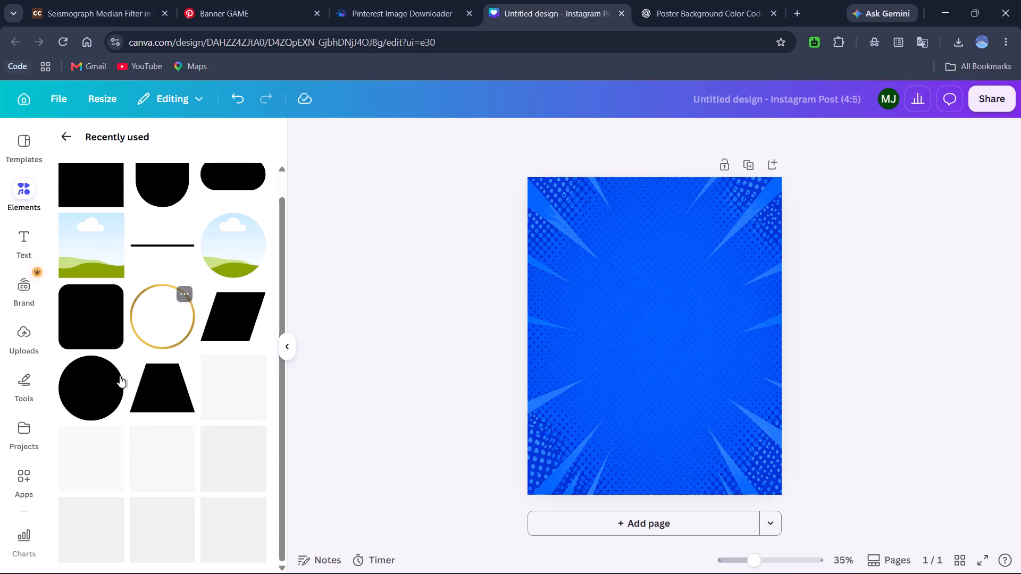
scroll(210, 374, "up", 3)
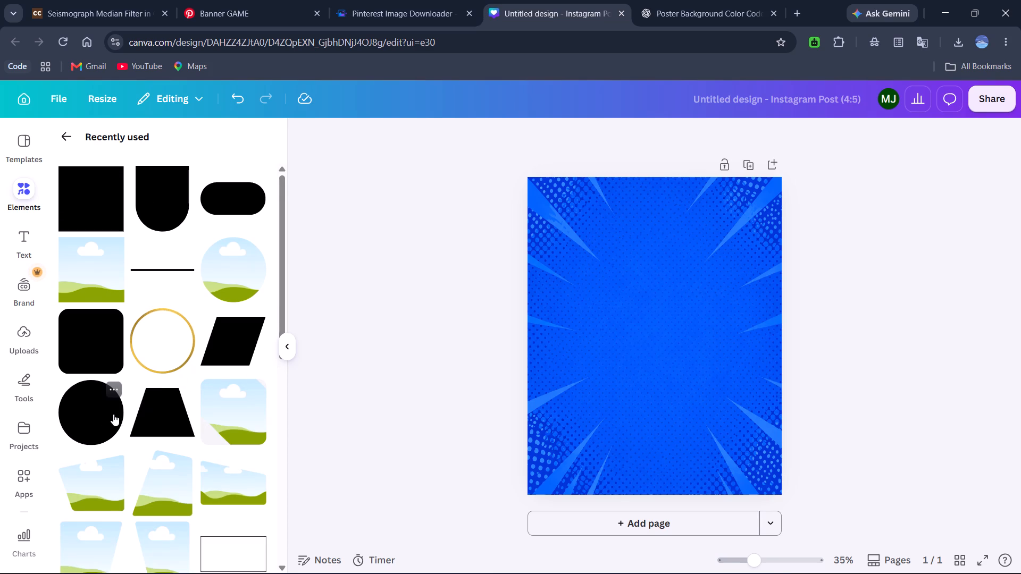
Add a circle from the recently used shapes to the Canva page and colour it white.
left_click(109, 416)
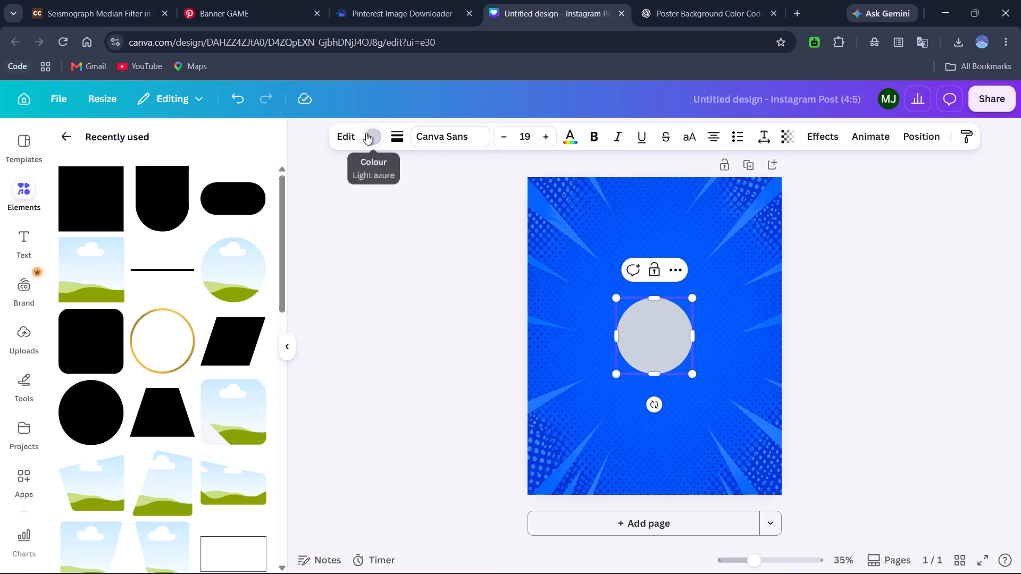
left_click(366, 133)
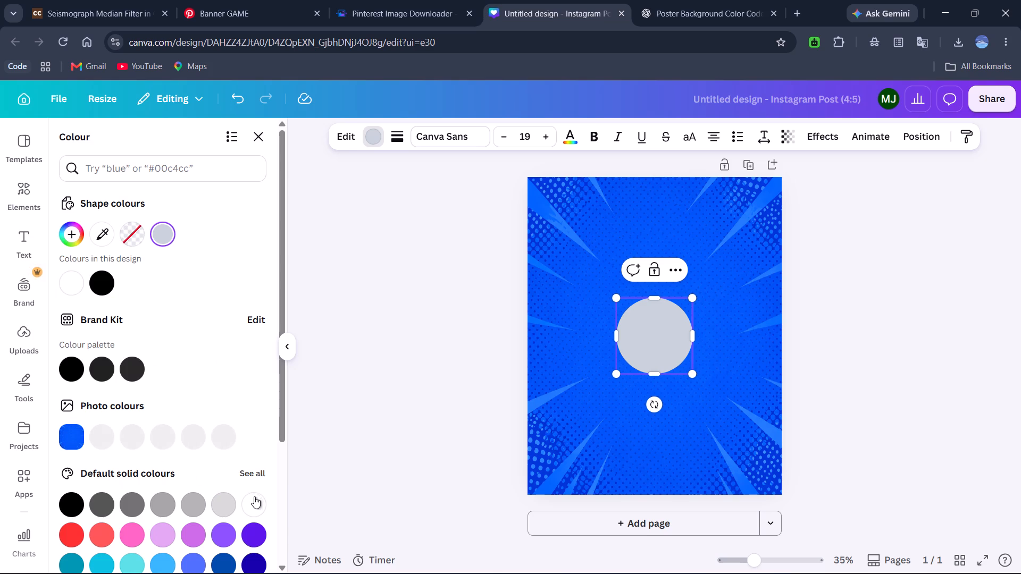
left_click(258, 496)
Move the white circle to the page's bottom-left corner, widen it past both page edges and lower it slightly to form a curved base.
left_click_drag(663, 327, 559, 479)
left_click_drag(589, 486, 661, 474)
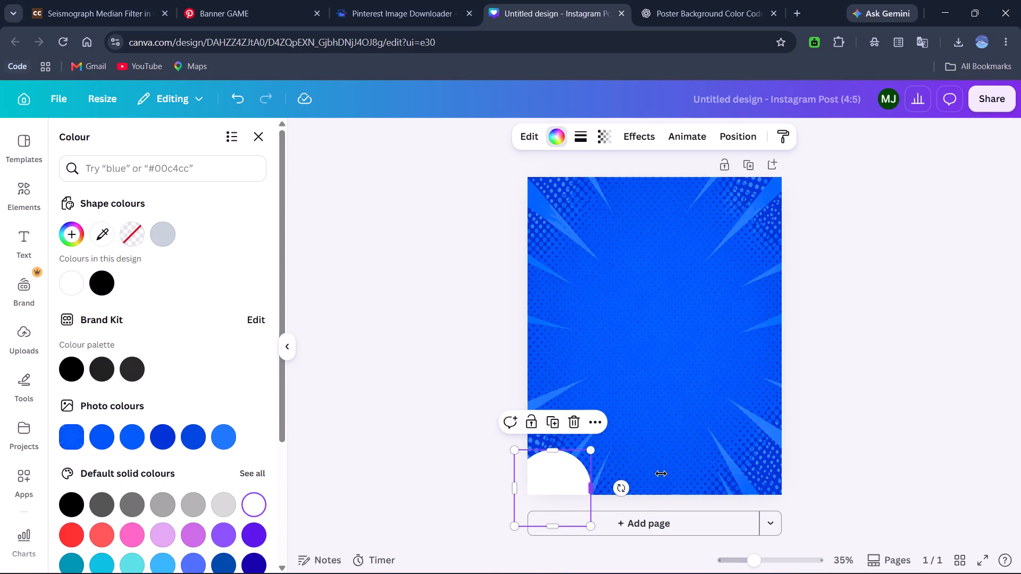
left_click_drag(661, 474, 823, 461)
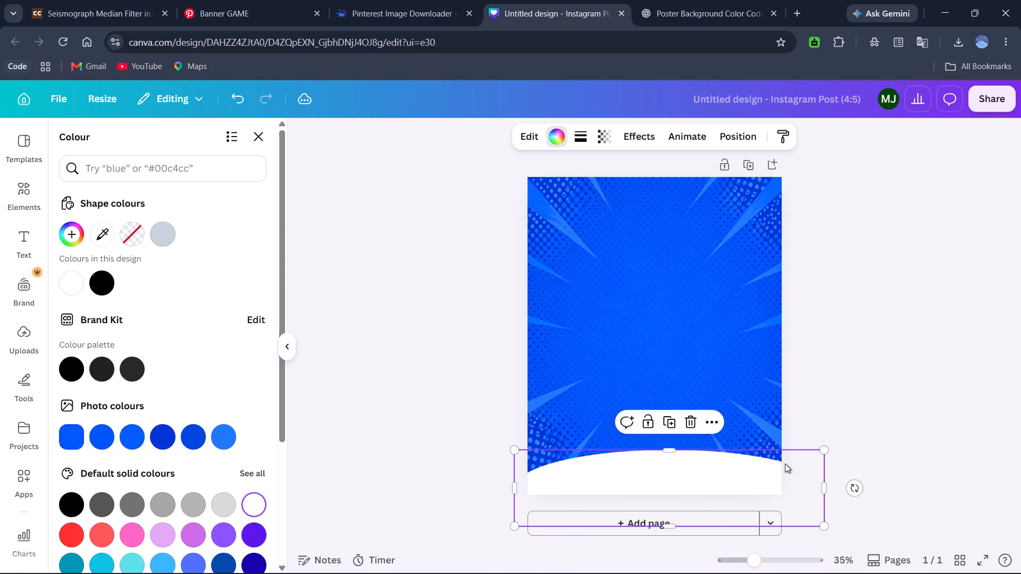
left_click(785, 463)
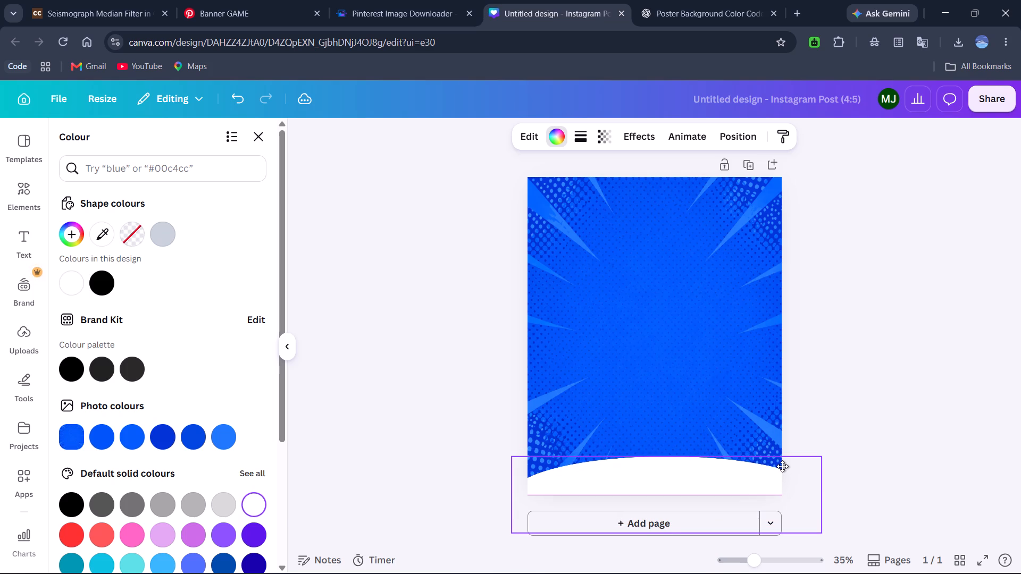
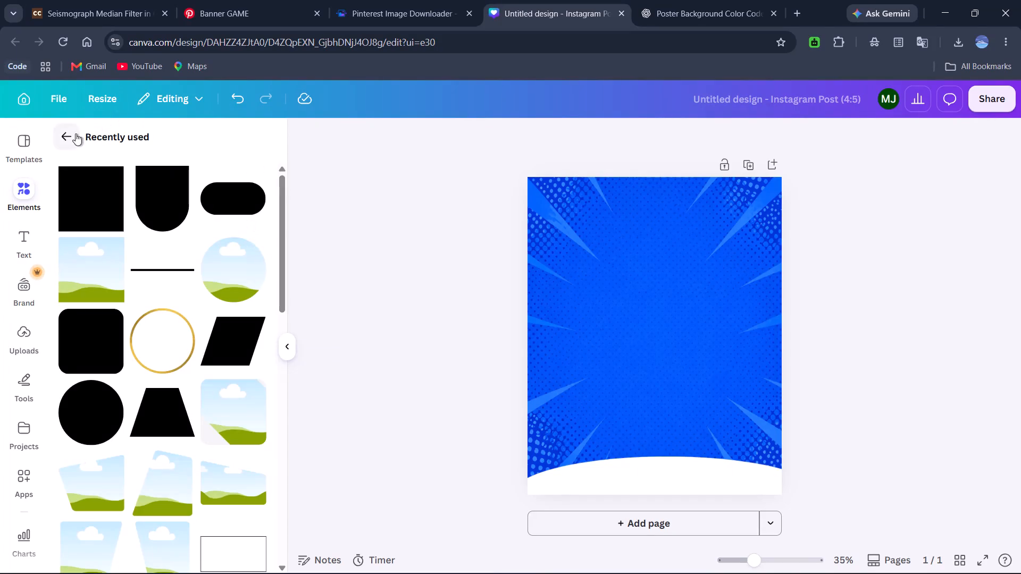
Browse the recommended elements and the element categories for a graphic that suits the blue comic design.
left_click(76, 133)
scroll(199, 307, "left", 1)
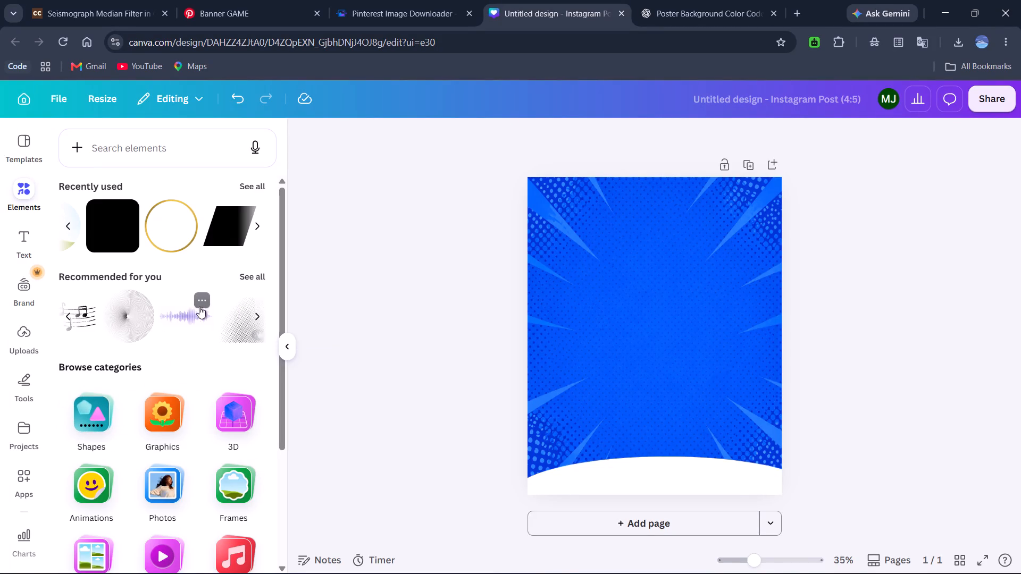
scroll(199, 307, "left", 2)
scroll(199, 307, "right", 1)
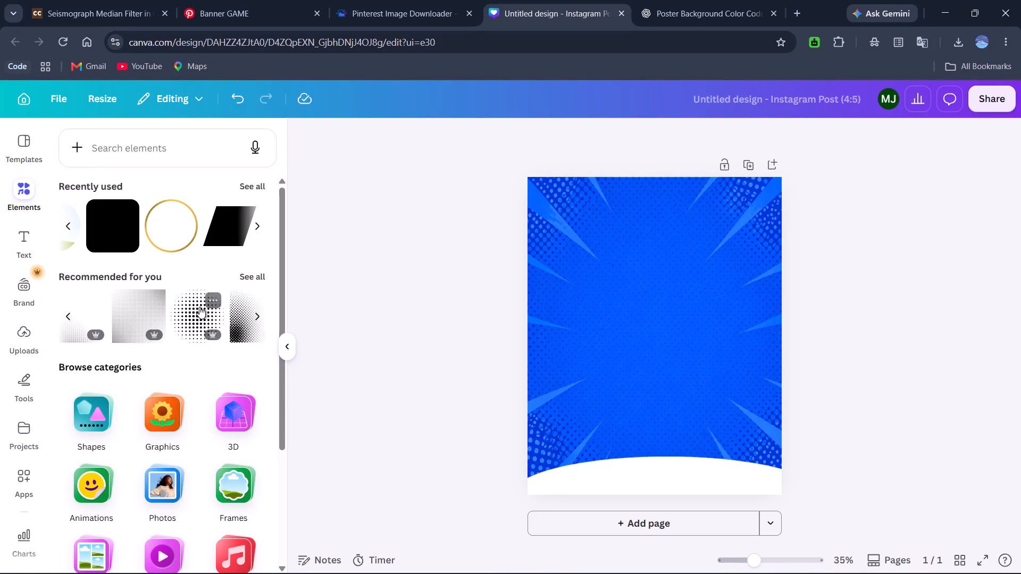
scroll(199, 307, "left", 3)
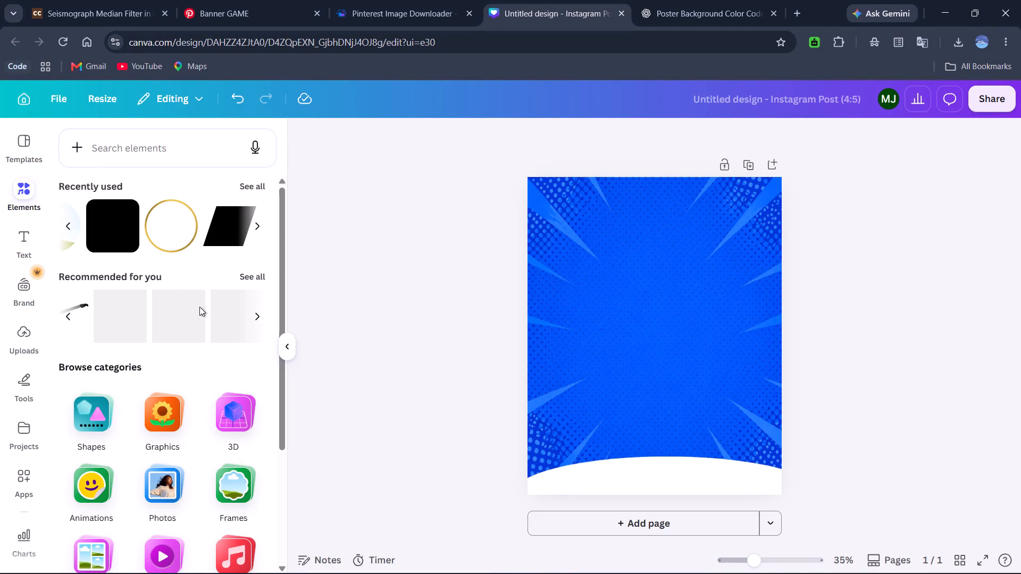
scroll(199, 307, "left", 1)
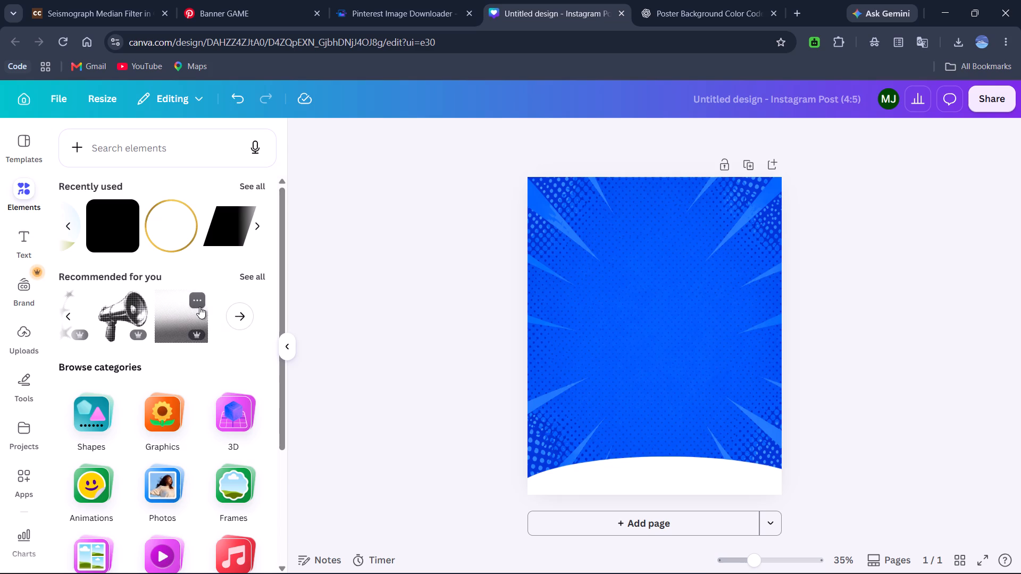
scroll(196, 425, "down", 2)
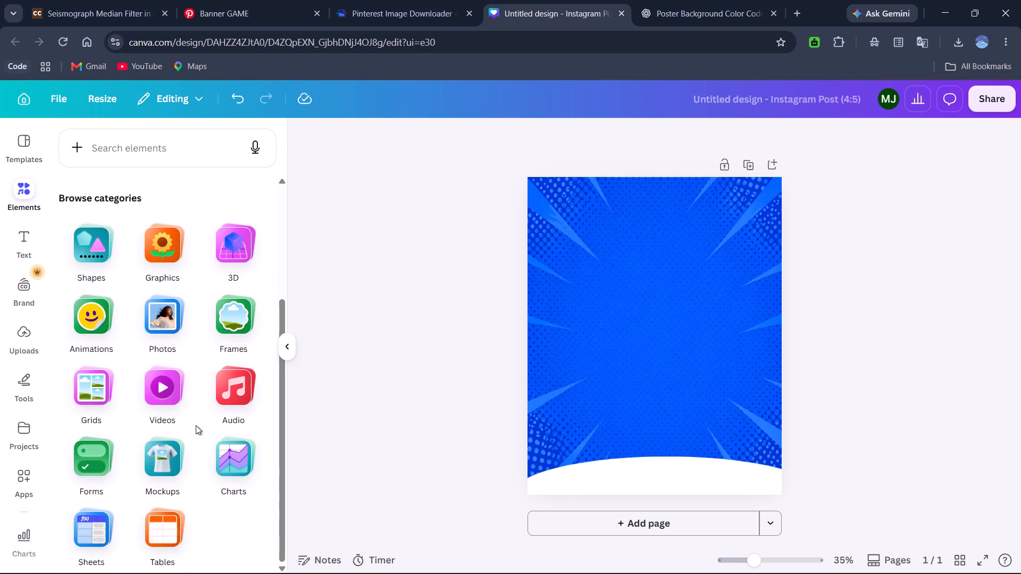
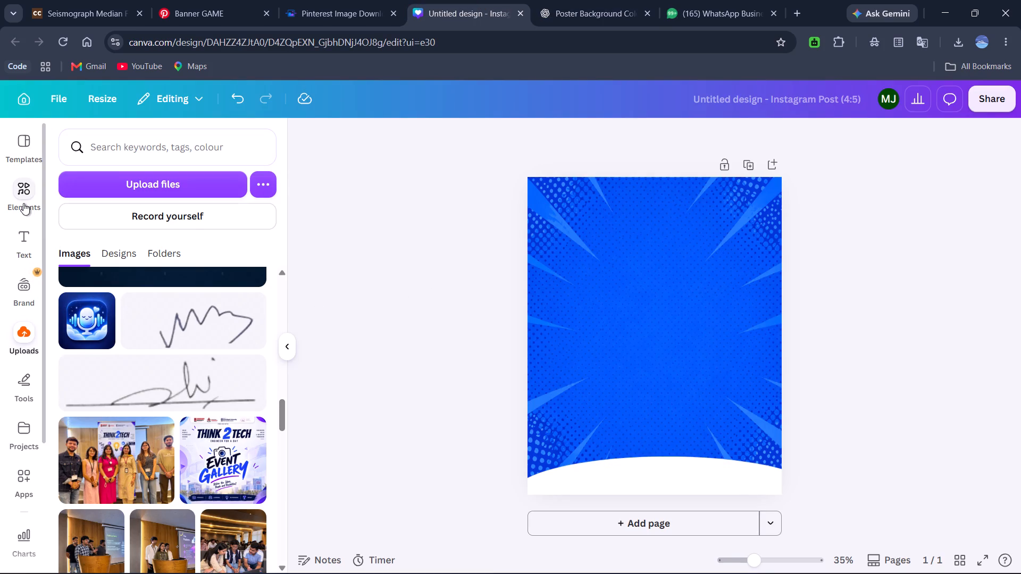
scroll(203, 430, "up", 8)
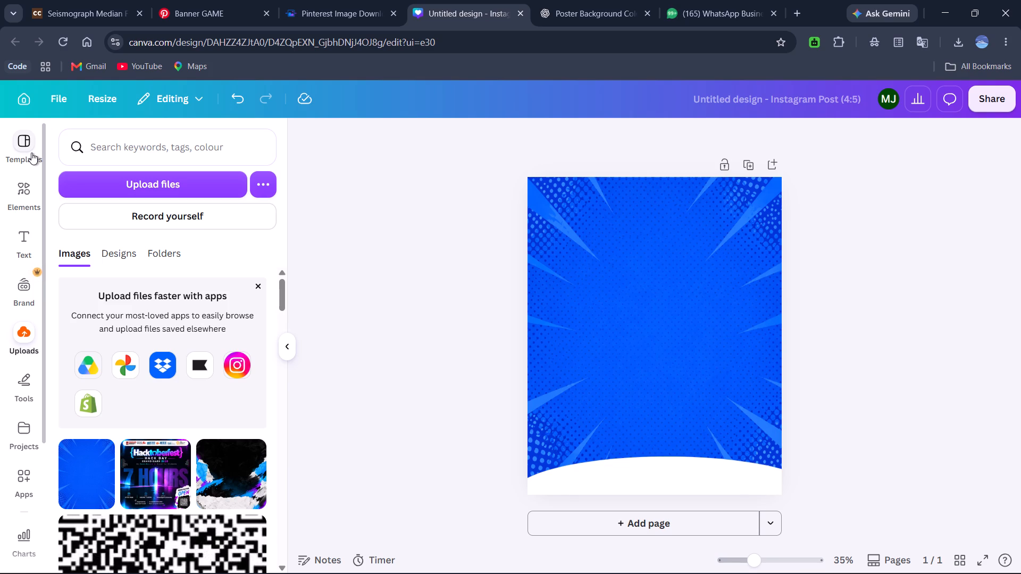
In the Canva poster design, add a square from the recently used elements and fill it white.
left_click(24, 181)
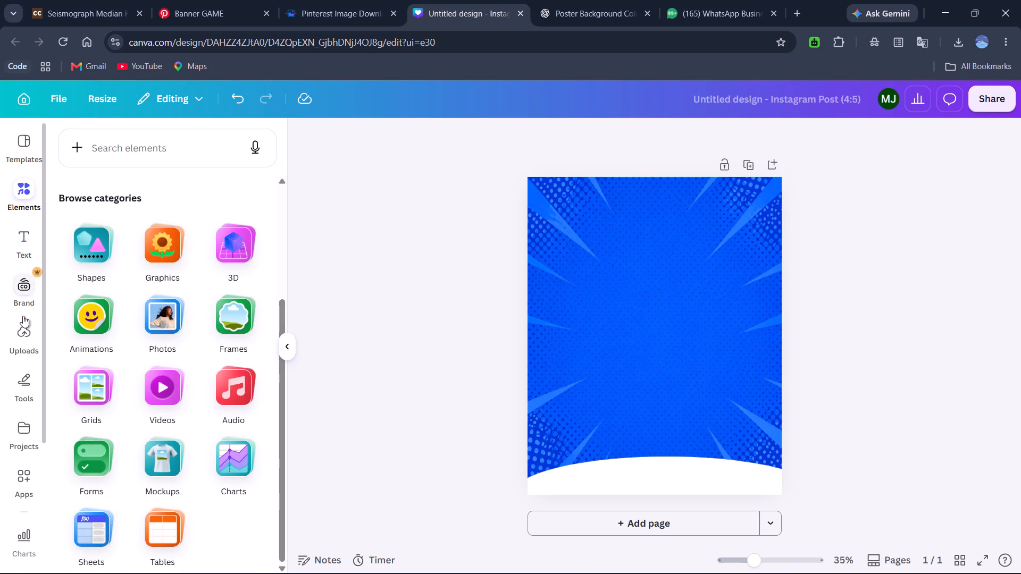
scroll(66, 238, "up", 3)
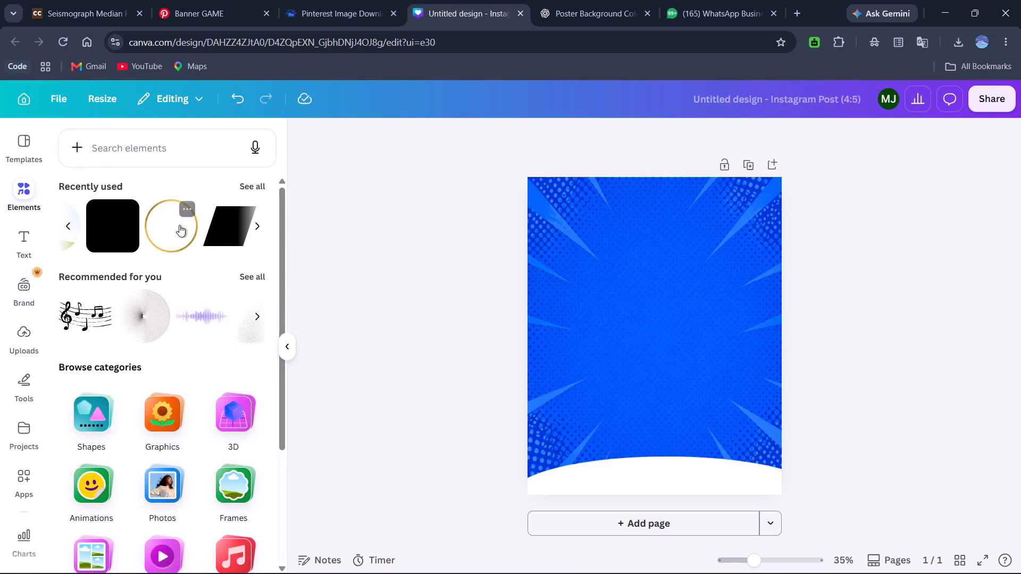
scroll(179, 225, "left", 1)
scroll(179, 225, "right", 3)
left_click(135, 222)
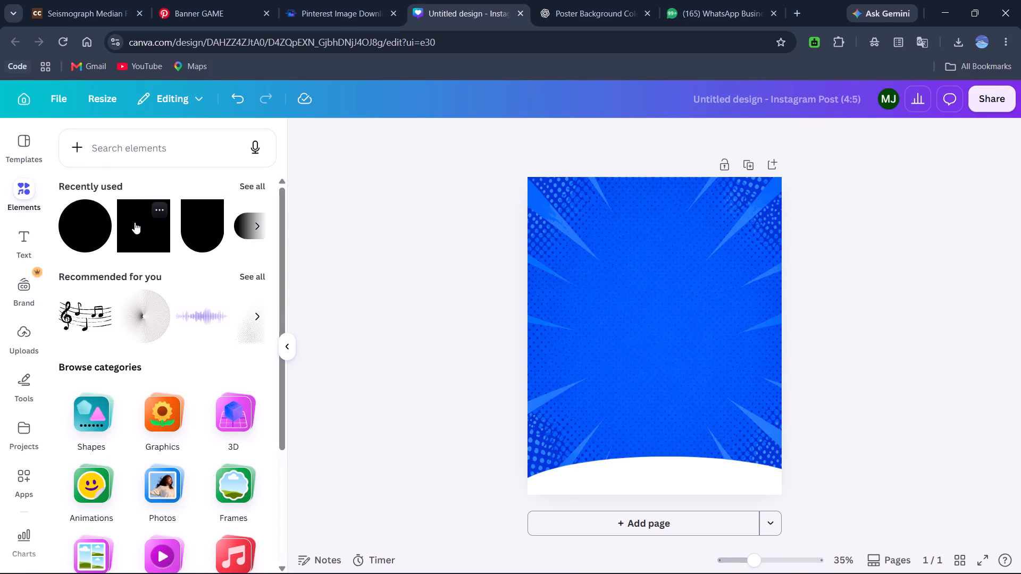
left_click(369, 131)
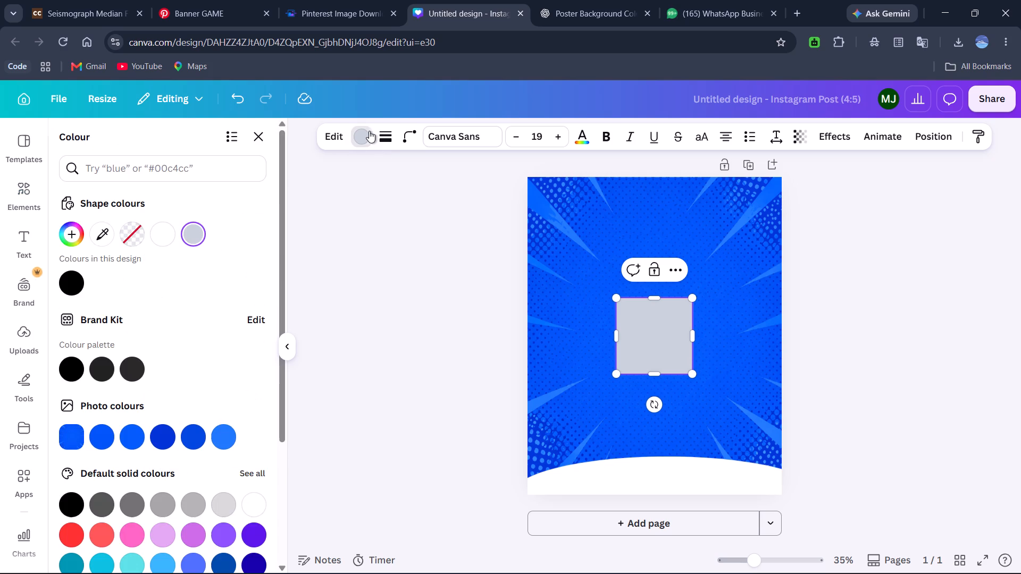
left_click(253, 510)
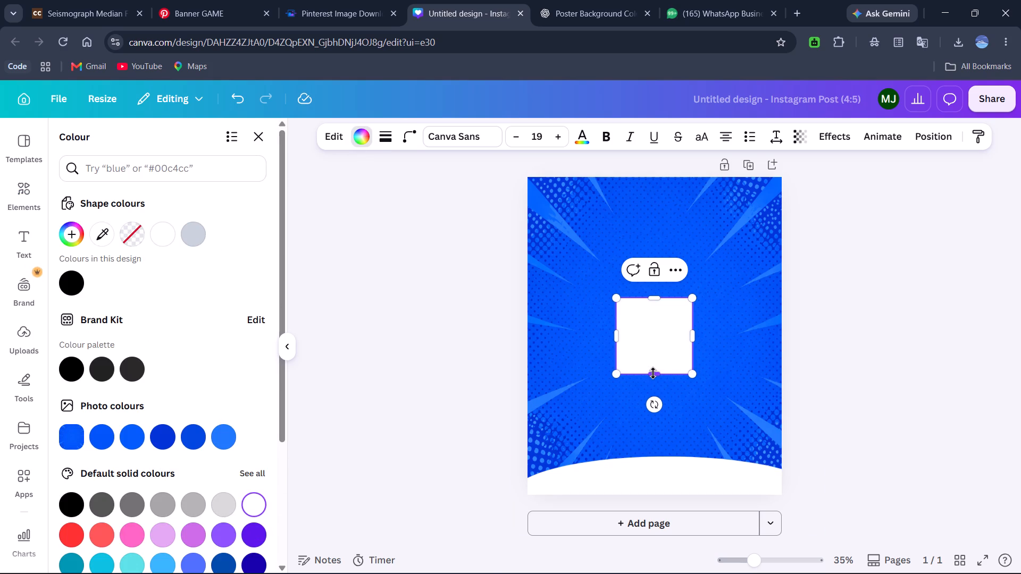
Flatten the white square into a thin horizontal bar, keeping its width of 324.
left_click_drag(653, 373, 659, 327)
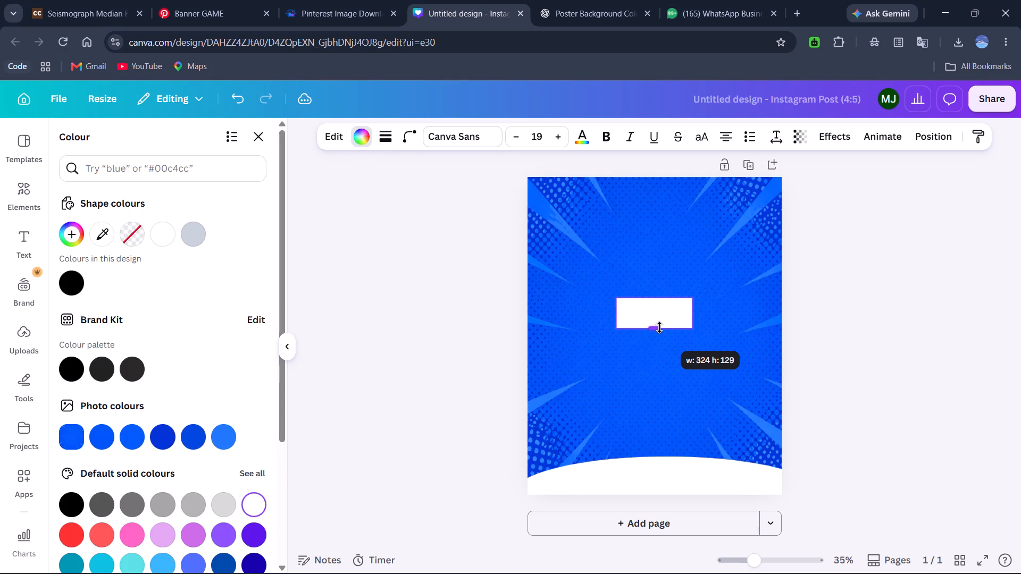
left_click_drag(659, 327, 659, 326)
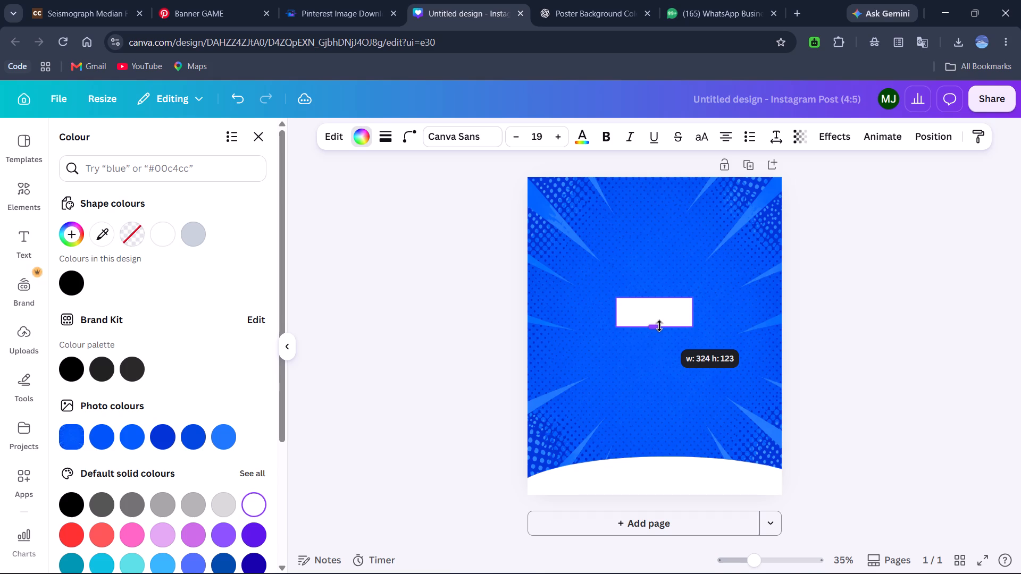
left_click_drag(659, 326, 657, 314)
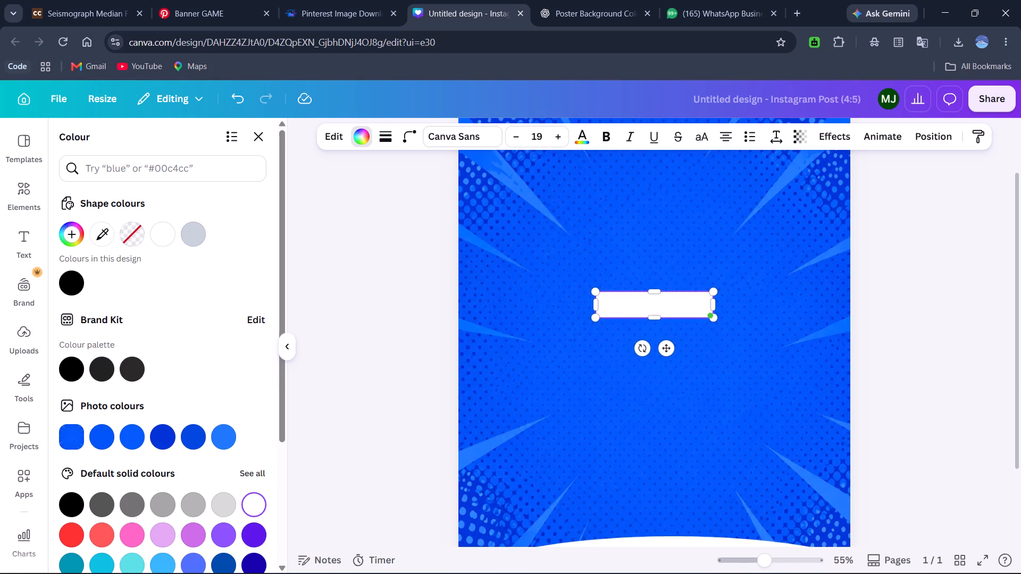
Move the white bar up into the upper part of the poster, roughly centred horizontally.
left_click(740, 298)
left_click(674, 307)
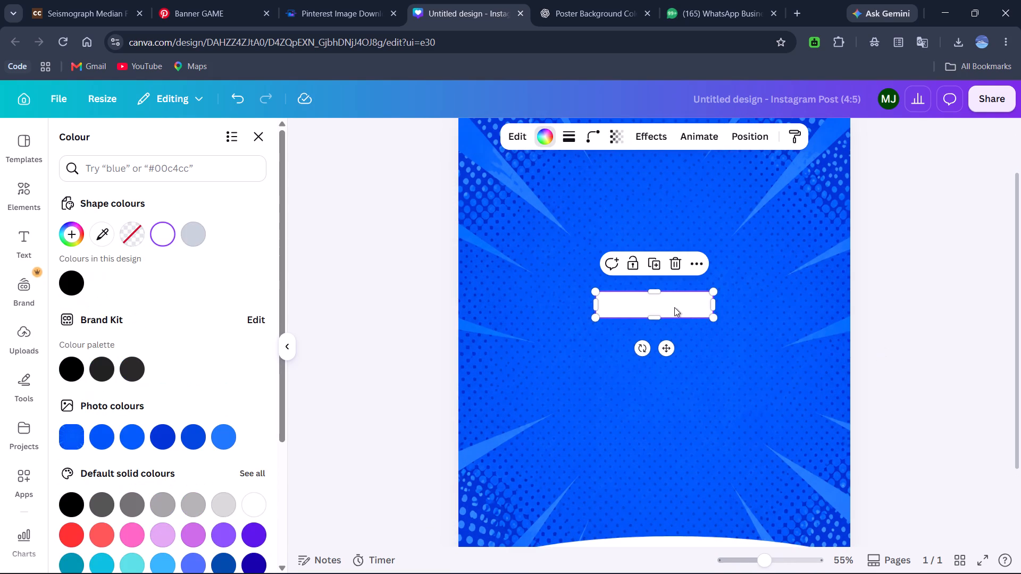
left_click_drag(674, 307, 672, 245)
scroll(672, 245, "up", 1)
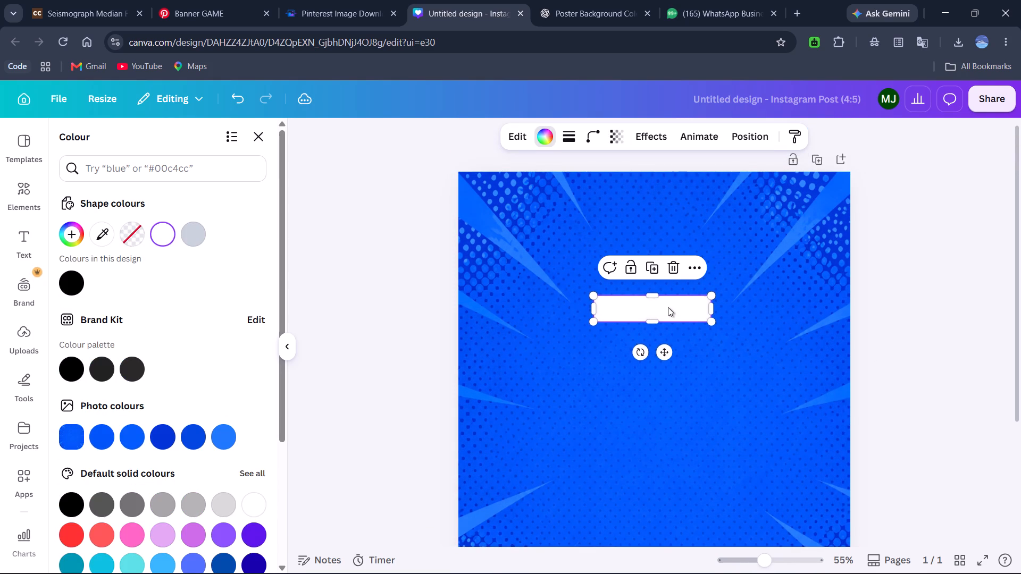
left_click_drag(668, 307, 668, 317)
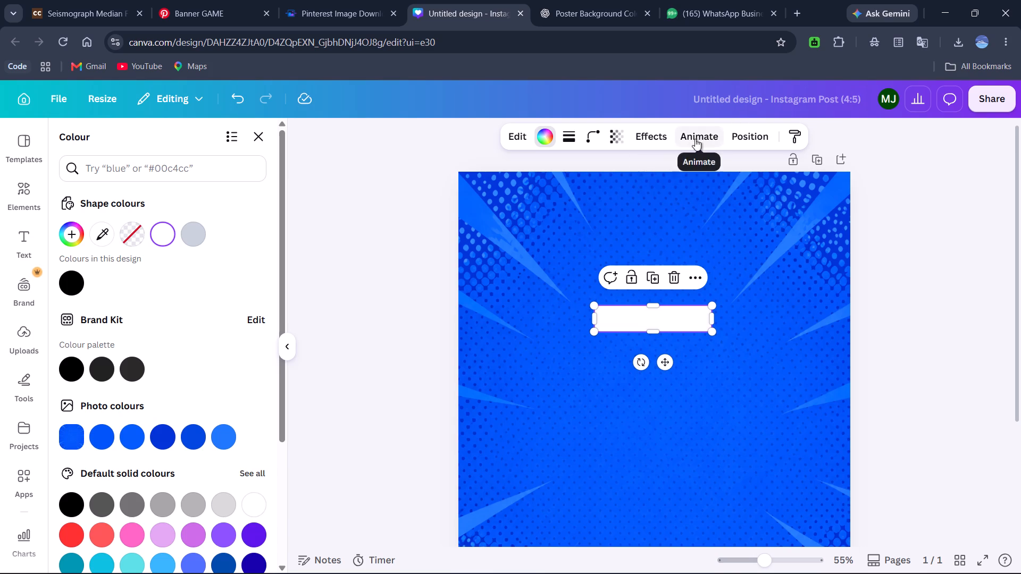
Apply a Drop shadow effect to the white bar and soften it by raising the blur to slightly over half its range.
left_click(659, 139)
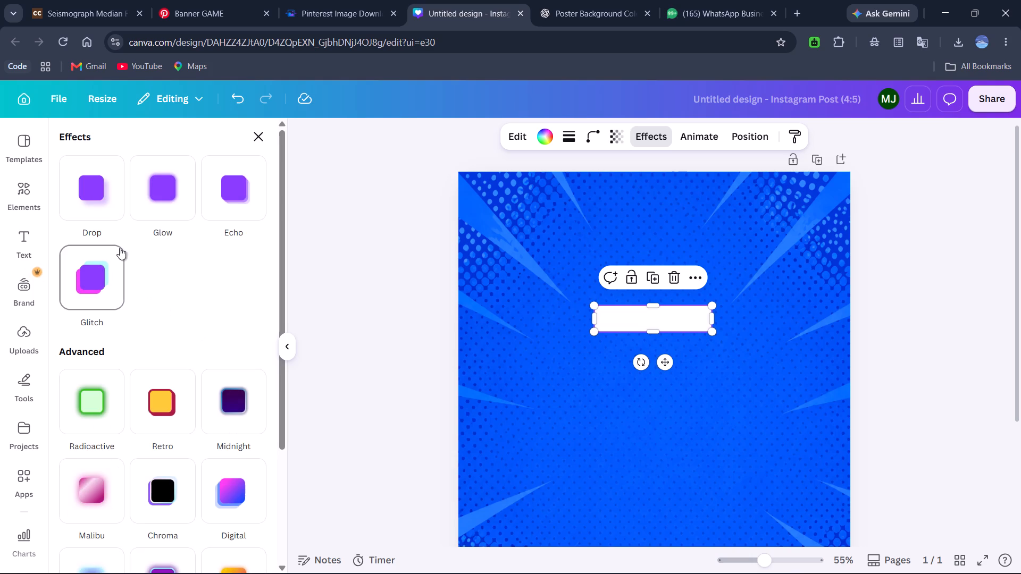
scroll(202, 303, "down", 4)
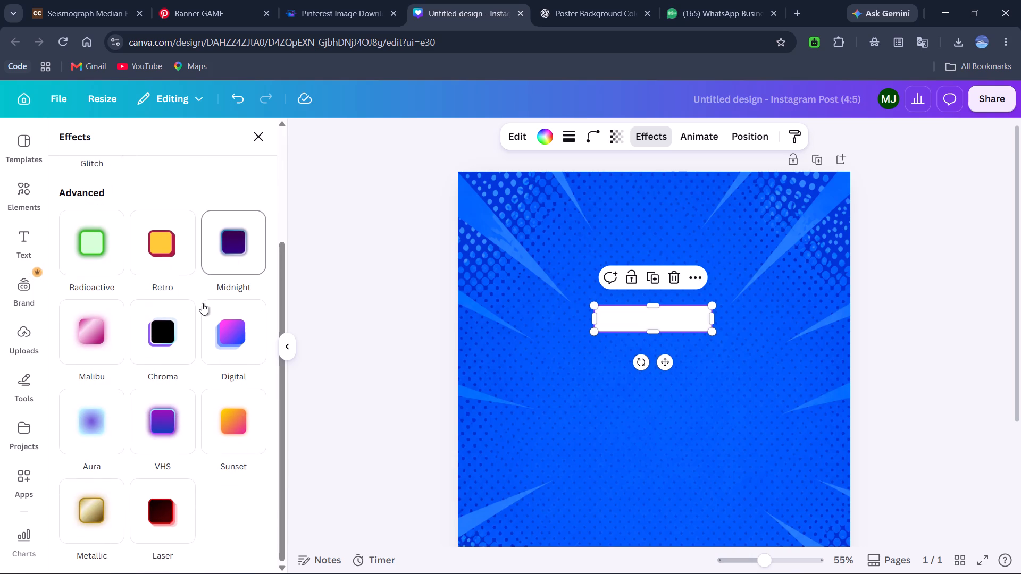
scroll(202, 303, "up", 4)
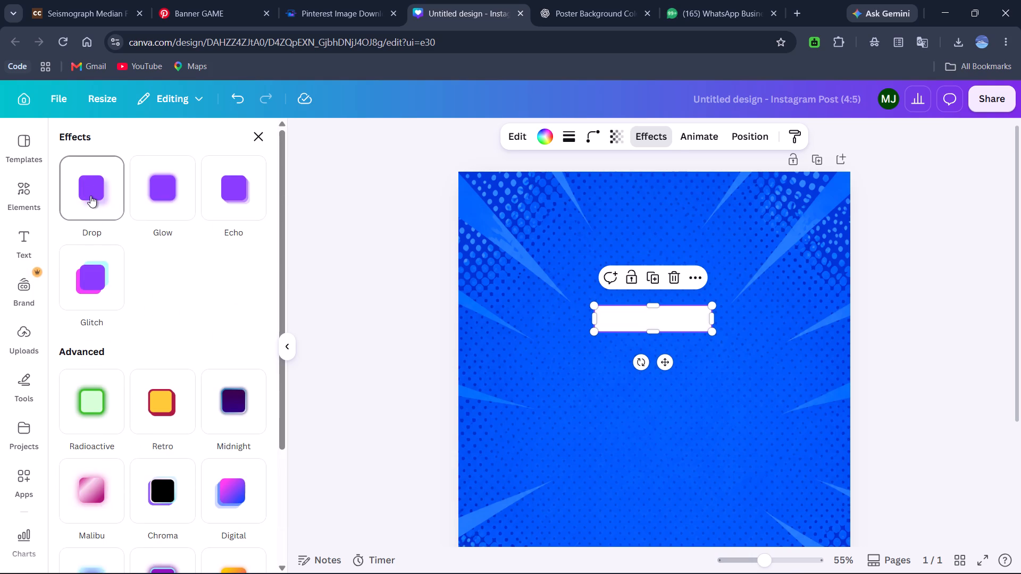
left_click(90, 196)
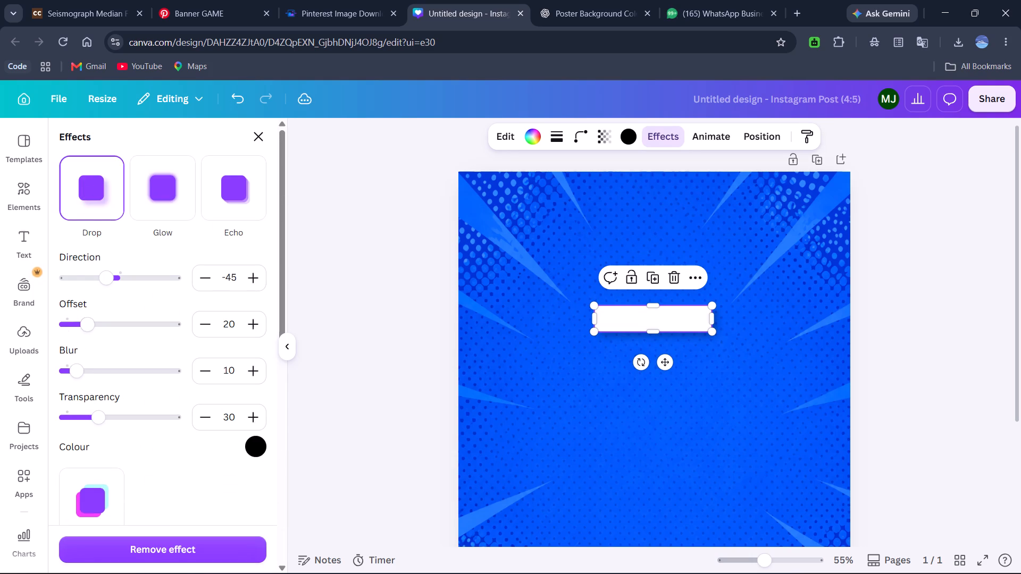
left_click_drag(80, 382, 130, 384)
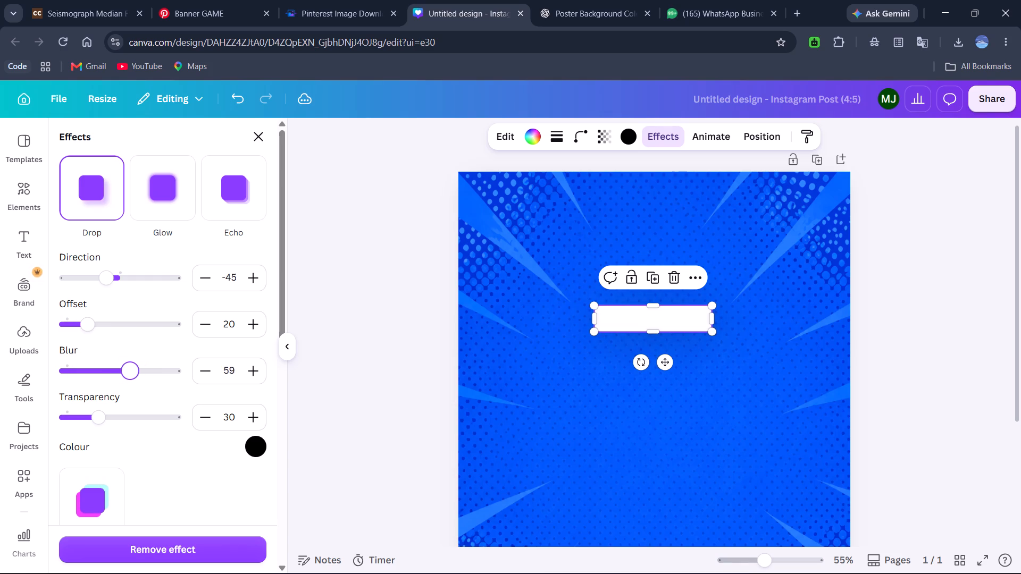
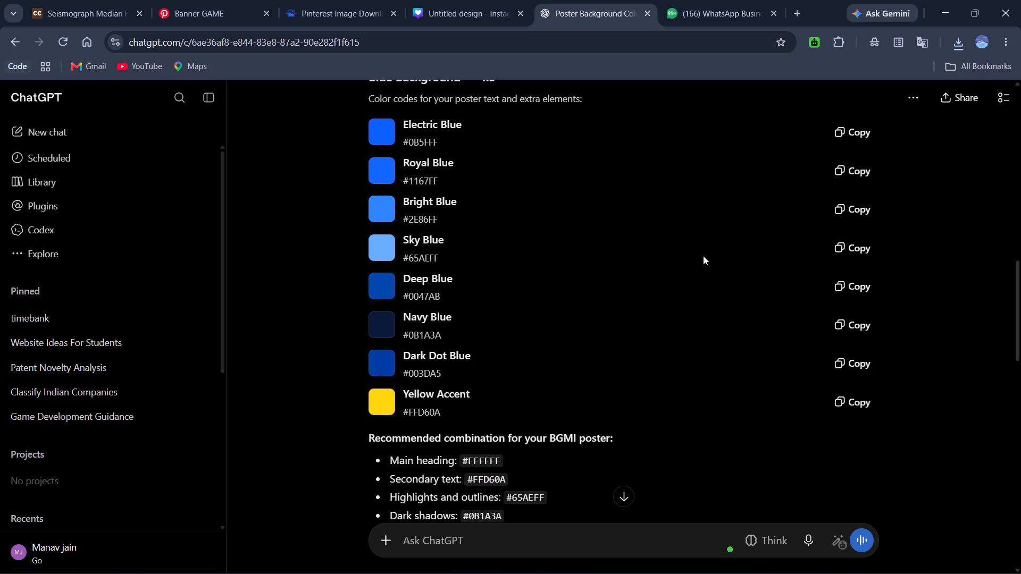
left_click(495, 11)
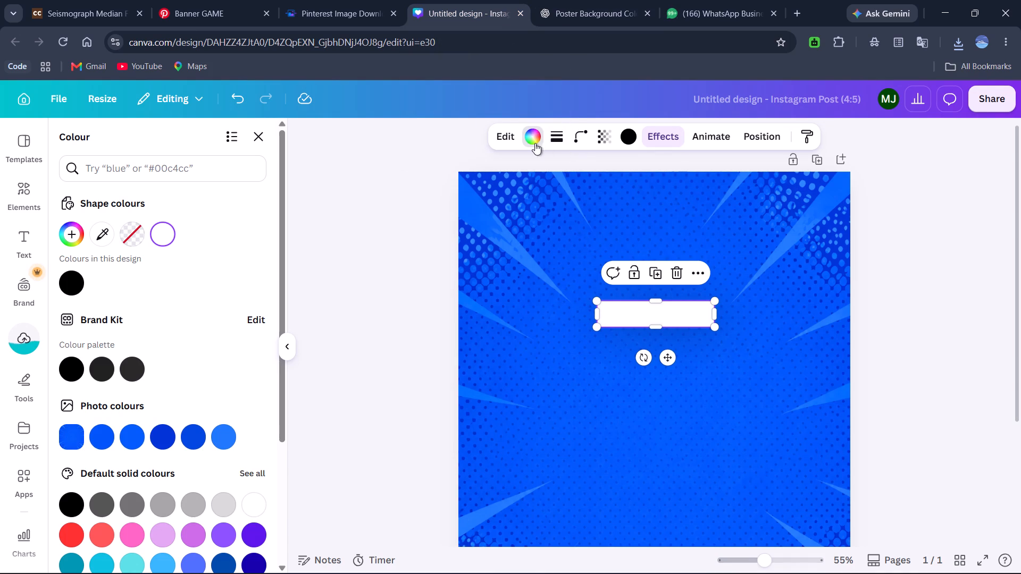
left_click(123, 174)
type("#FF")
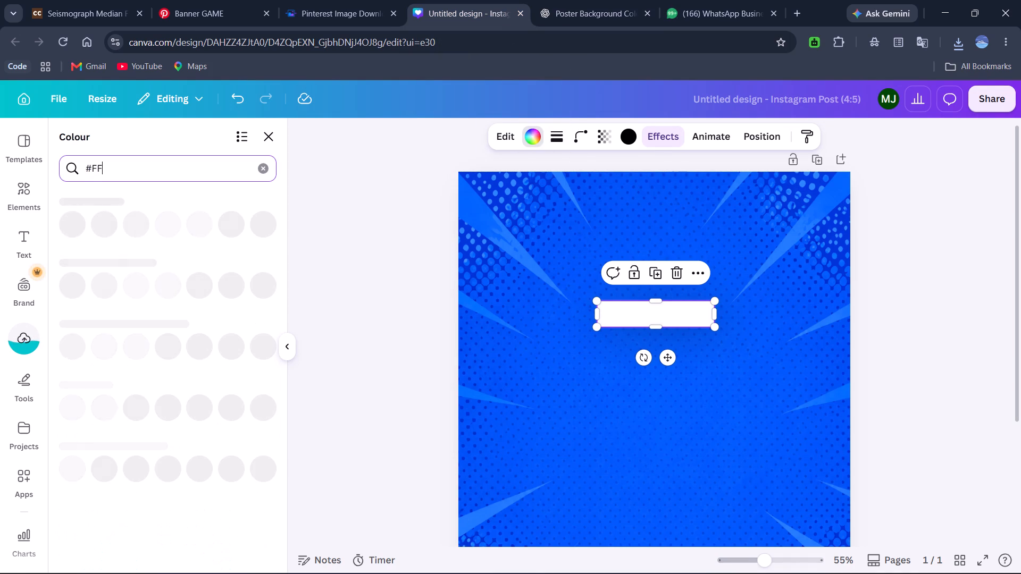
Complete the colour search for #FFD60A and fill the poster's white bar with that yellow.
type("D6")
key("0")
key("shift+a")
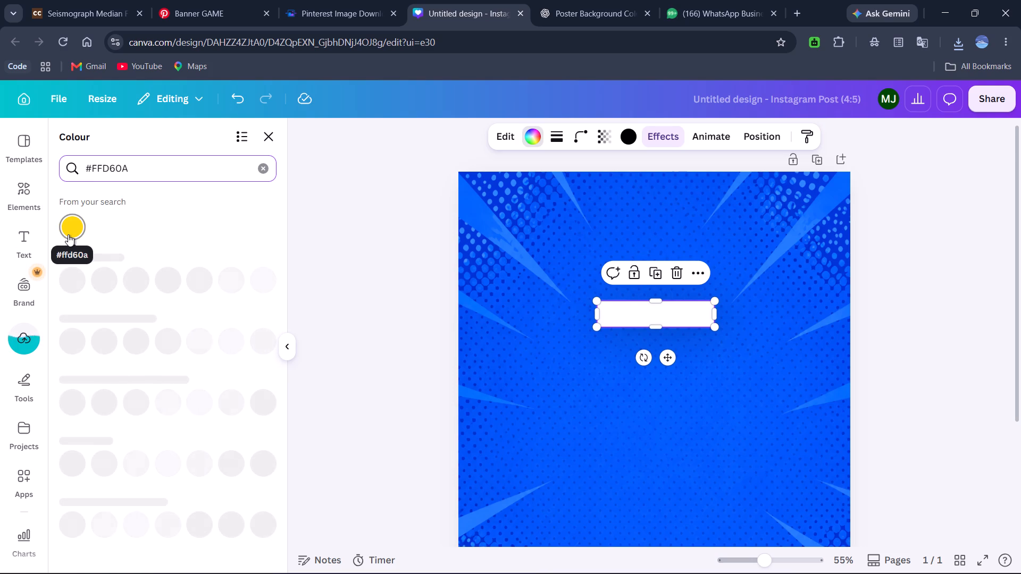
right_click(68, 234)
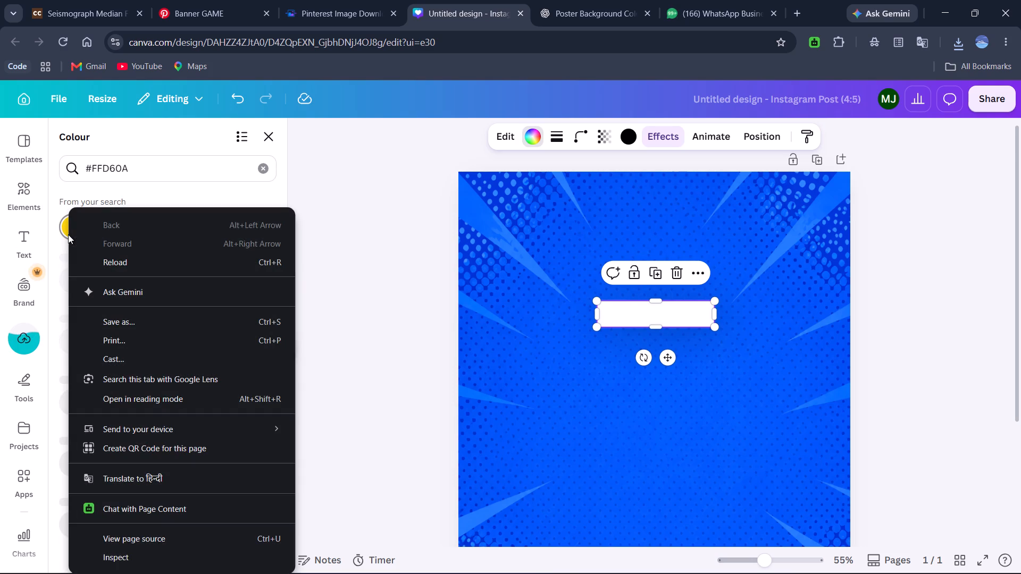
left_click(64, 228)
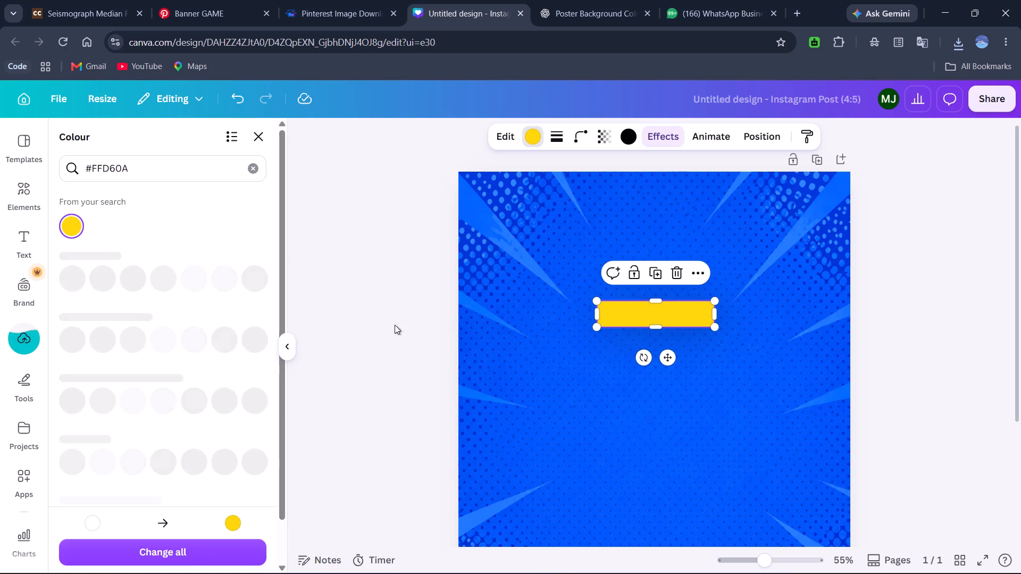
left_click(934, 313)
scroll(934, 313, "down", 1)
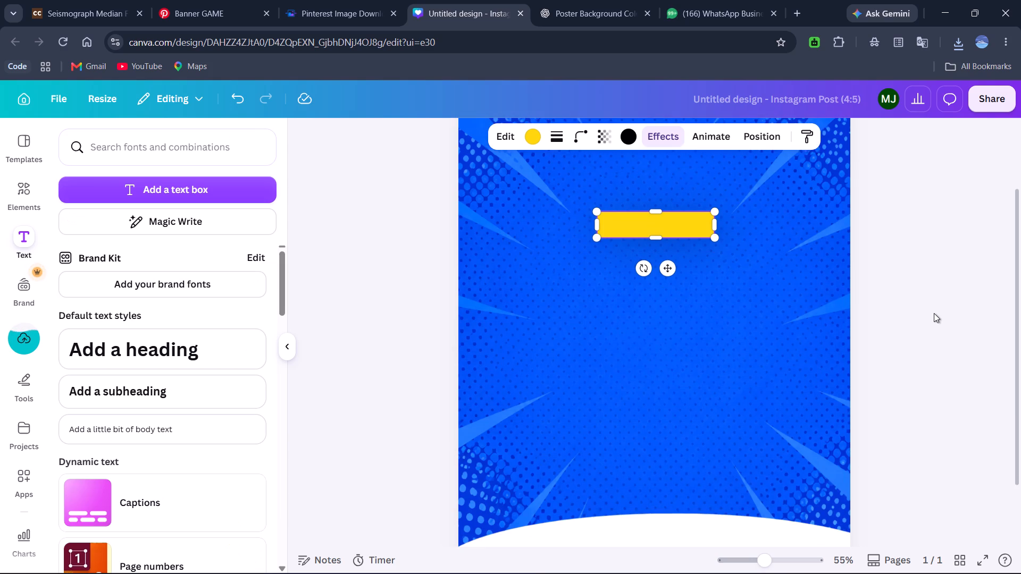
left_click(934, 313)
scroll(824, 298, "up", 1)
Add a text box to the poster and centre it over the yellow bar.
left_click(685, 288)
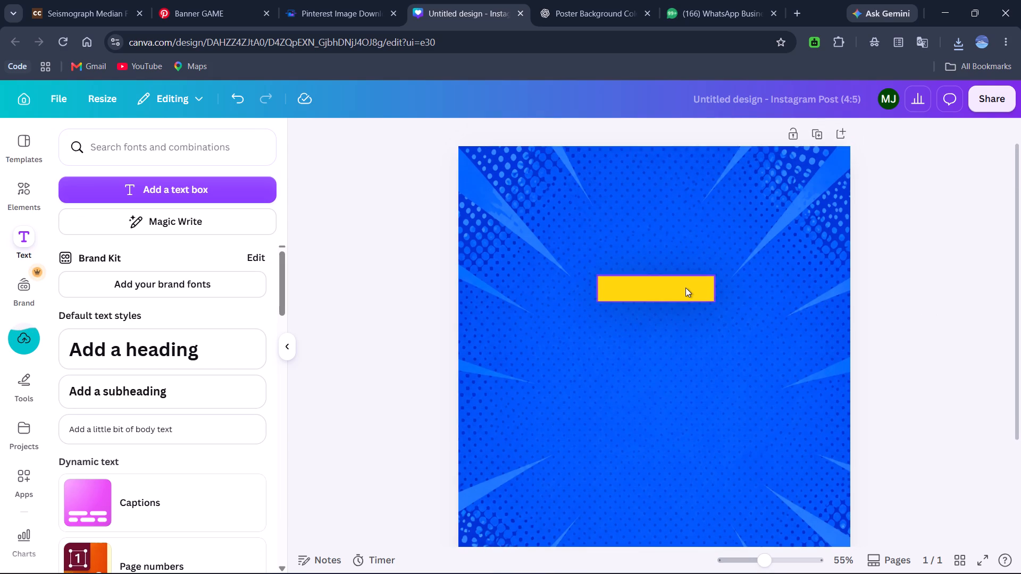
left_click(685, 288)
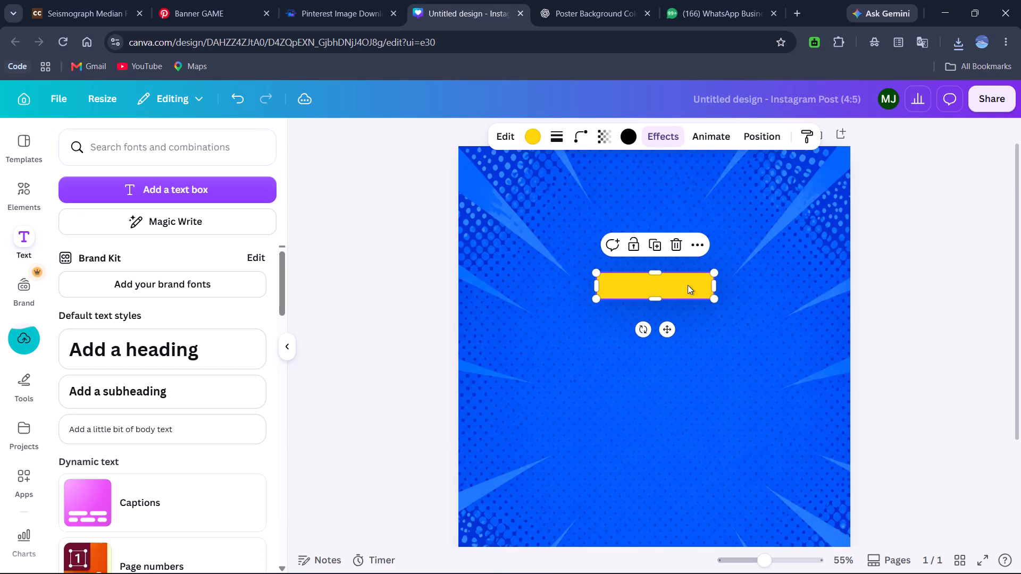
left_click(154, 196)
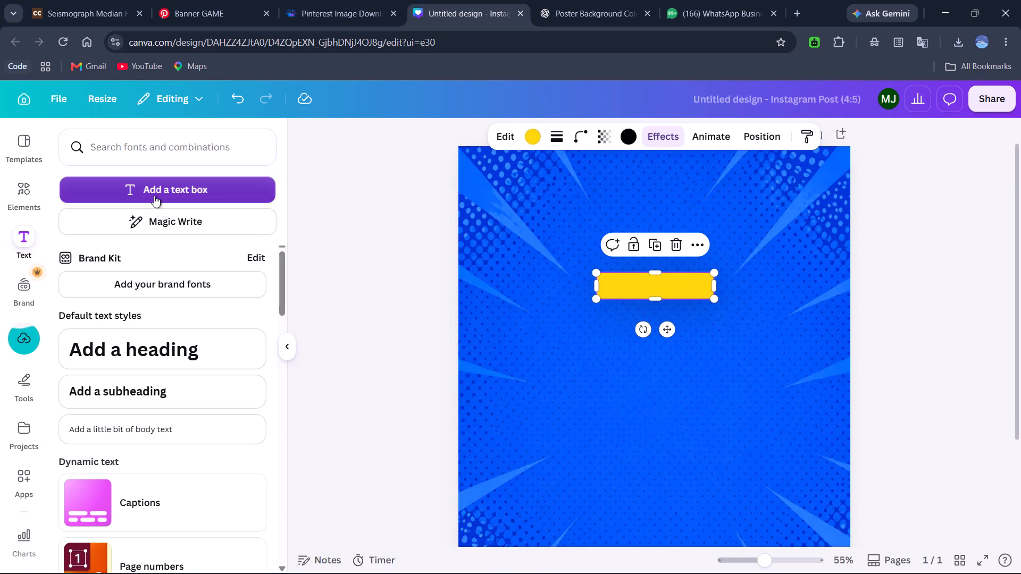
left_click_drag(667, 347, 665, 327)
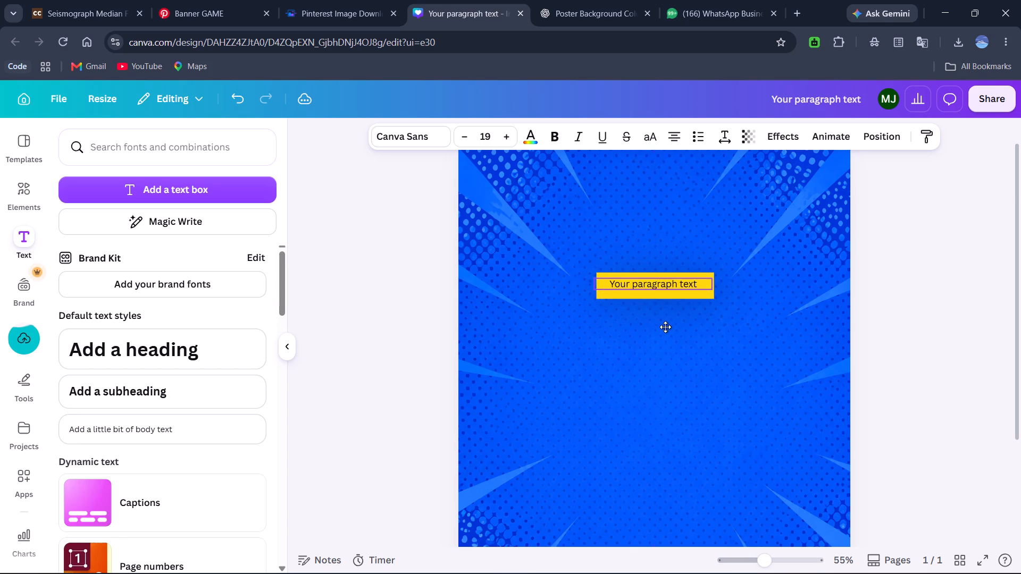
left_click_drag(665, 327, 666, 329)
left_click(666, 329)
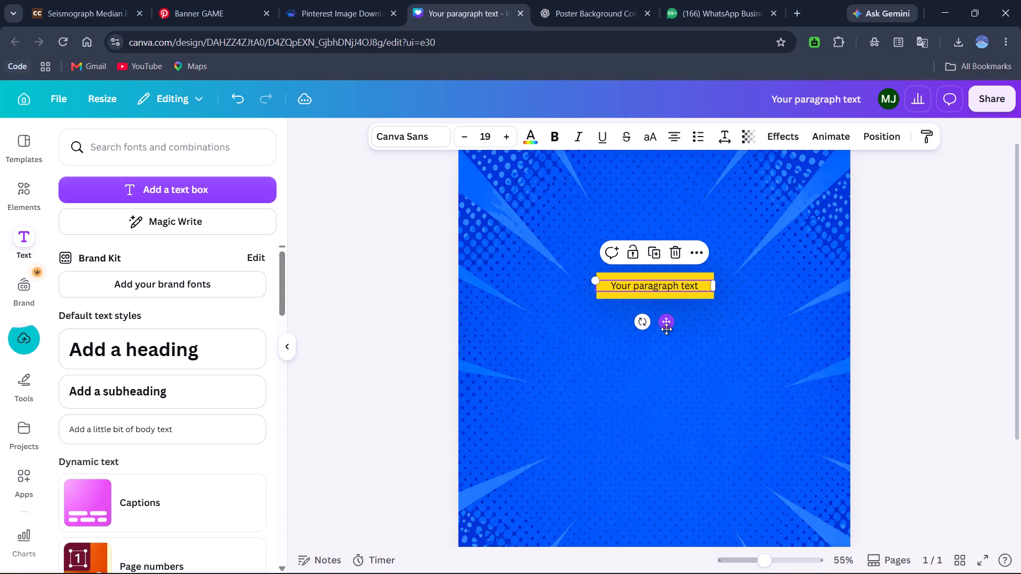
left_click(666, 329)
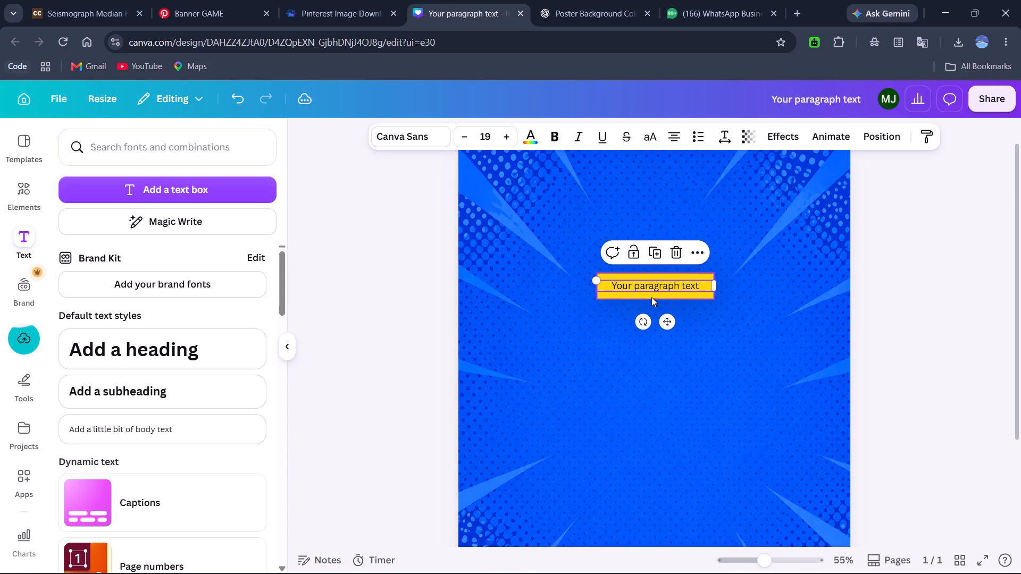
Replace the placeholder text on the yellow bar with PRIZE POOL.
double_click(652, 288)
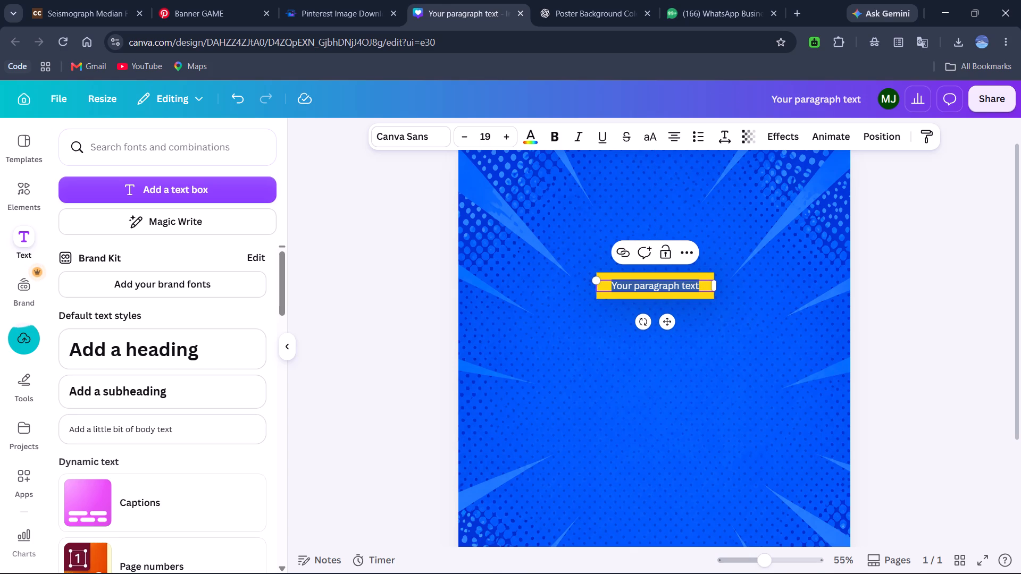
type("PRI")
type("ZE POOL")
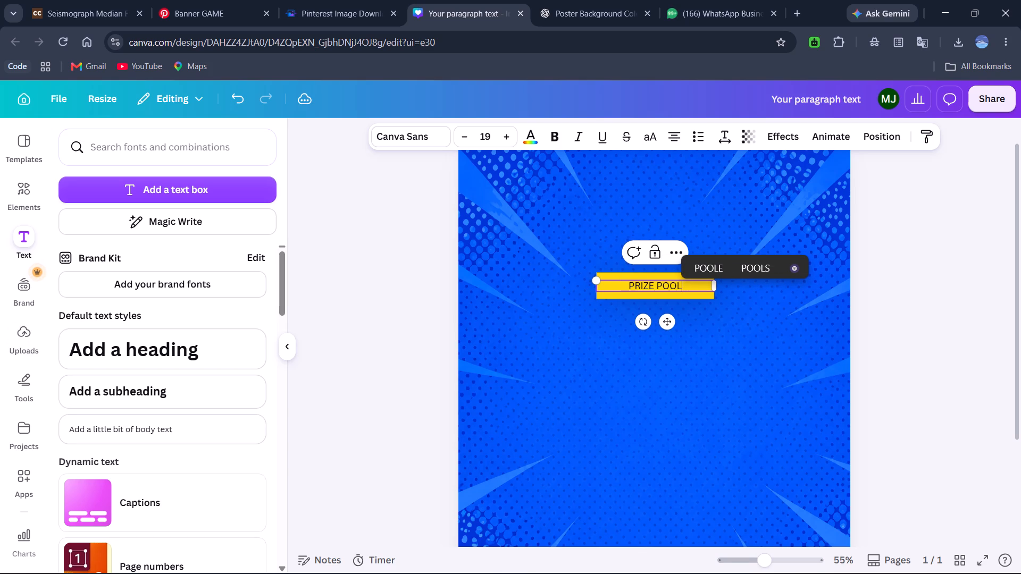
Browse the available fonts for the PRIZE POOL text, including the Corporate category.
left_click(407, 138)
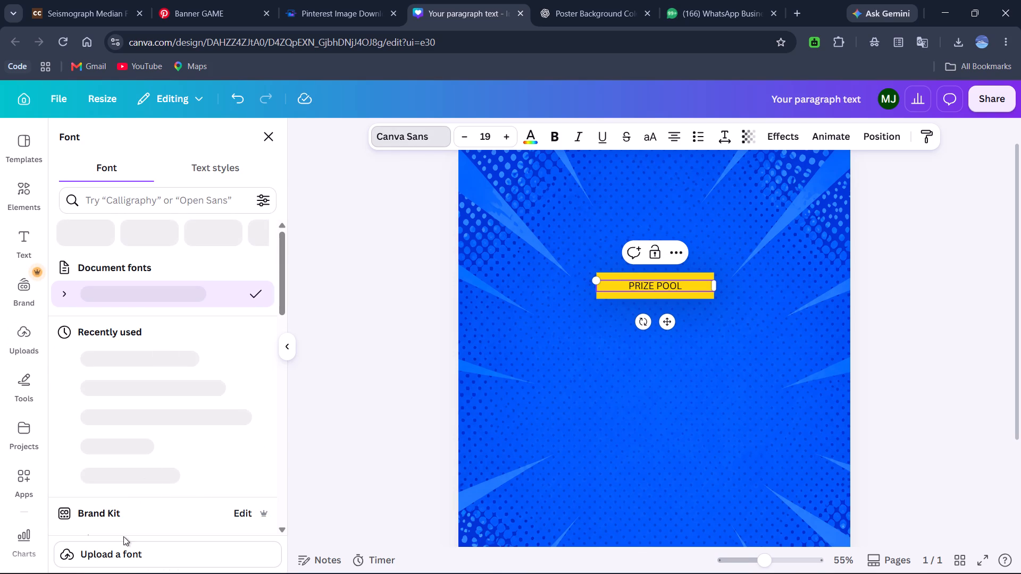
left_click(89, 512)
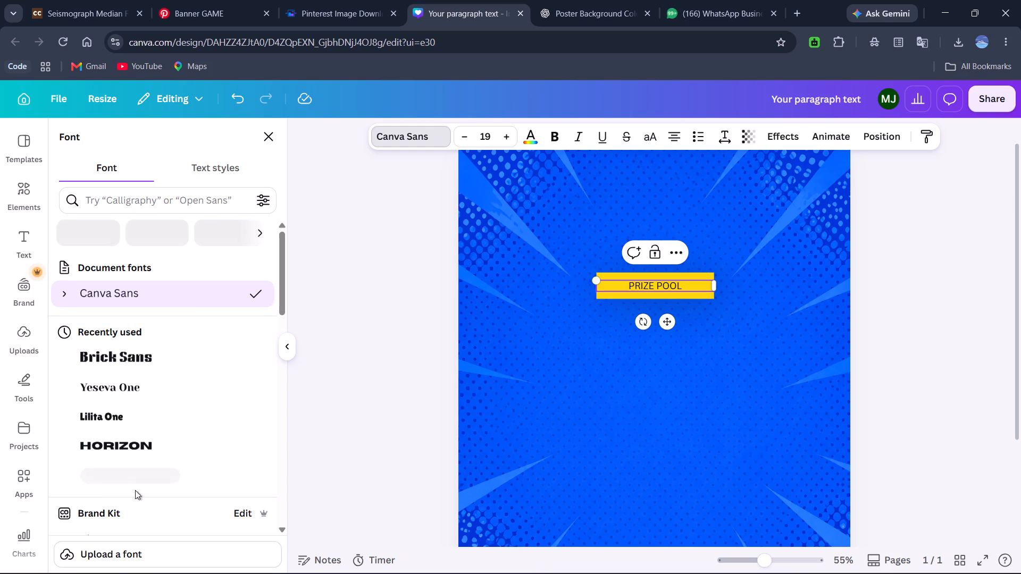
left_click(92, 511)
scroll(130, 412, "down", 6)
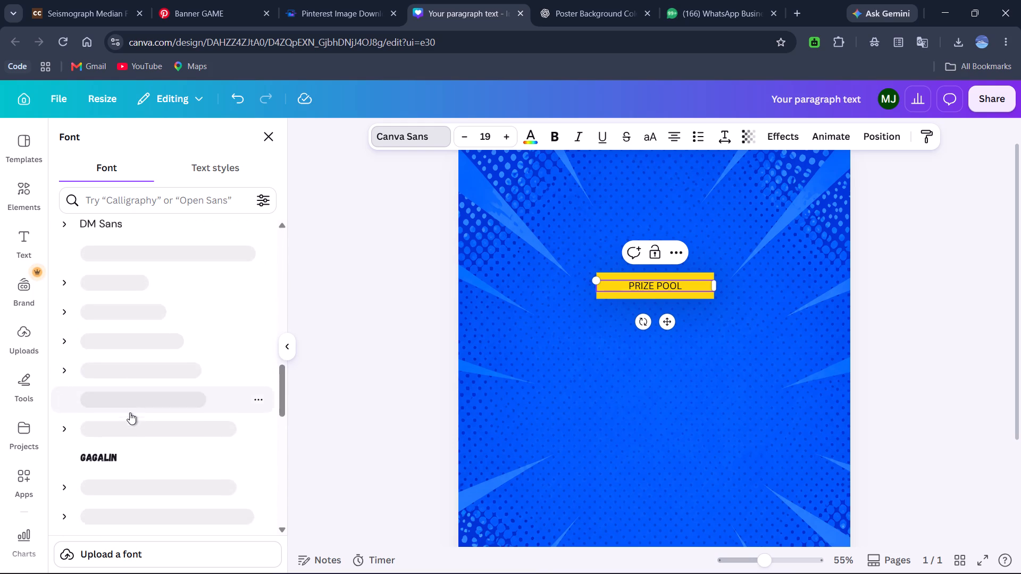
scroll(130, 412, "down", 9)
scroll(130, 412, "up", 3)
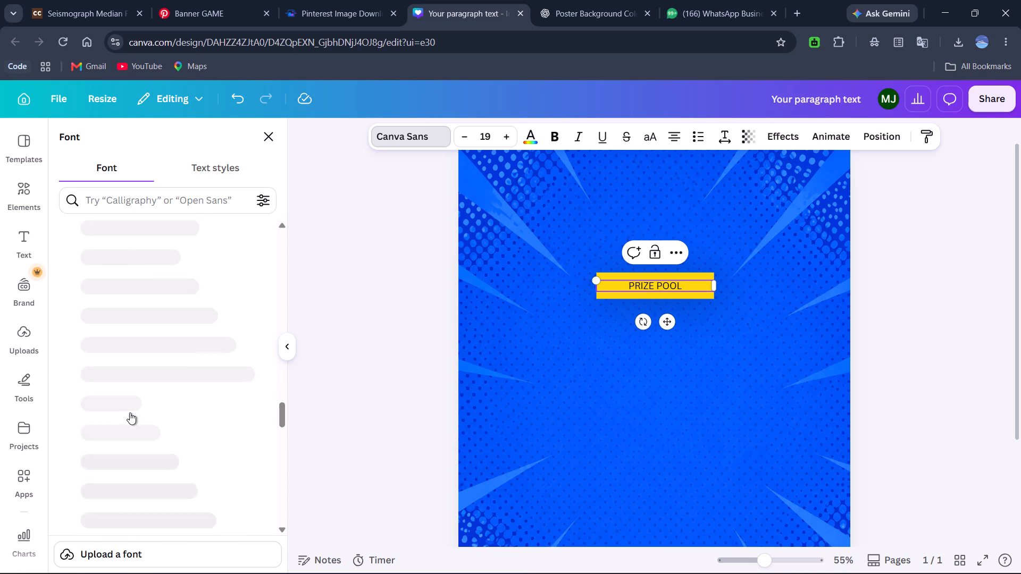
scroll(130, 412, "up", 10)
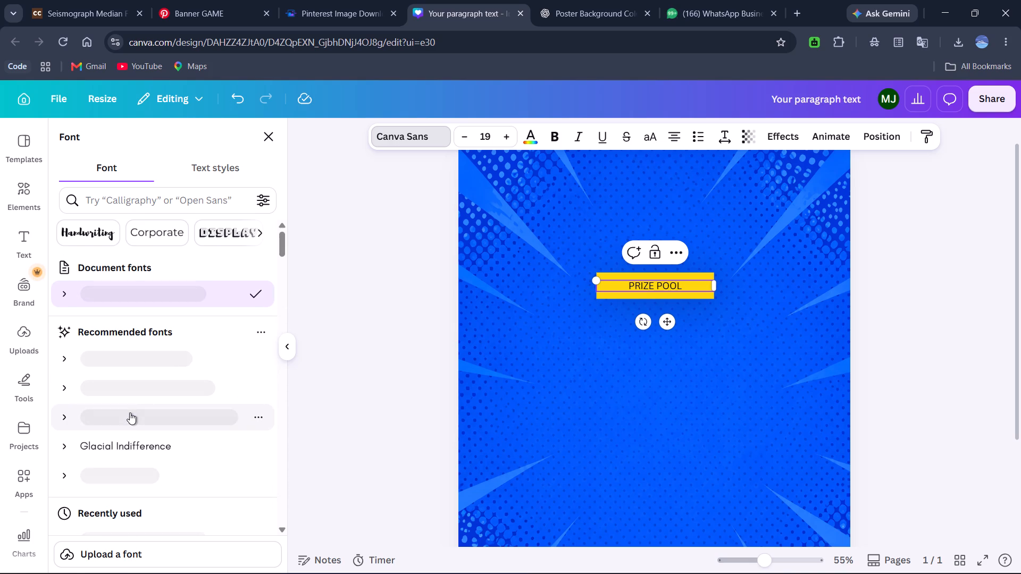
left_click(160, 231)
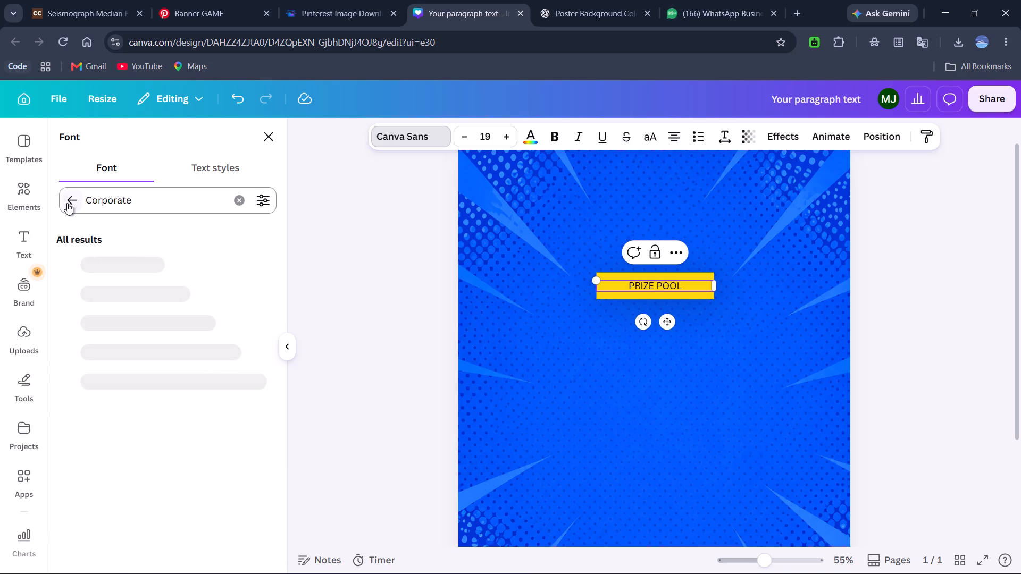
left_click(67, 203)
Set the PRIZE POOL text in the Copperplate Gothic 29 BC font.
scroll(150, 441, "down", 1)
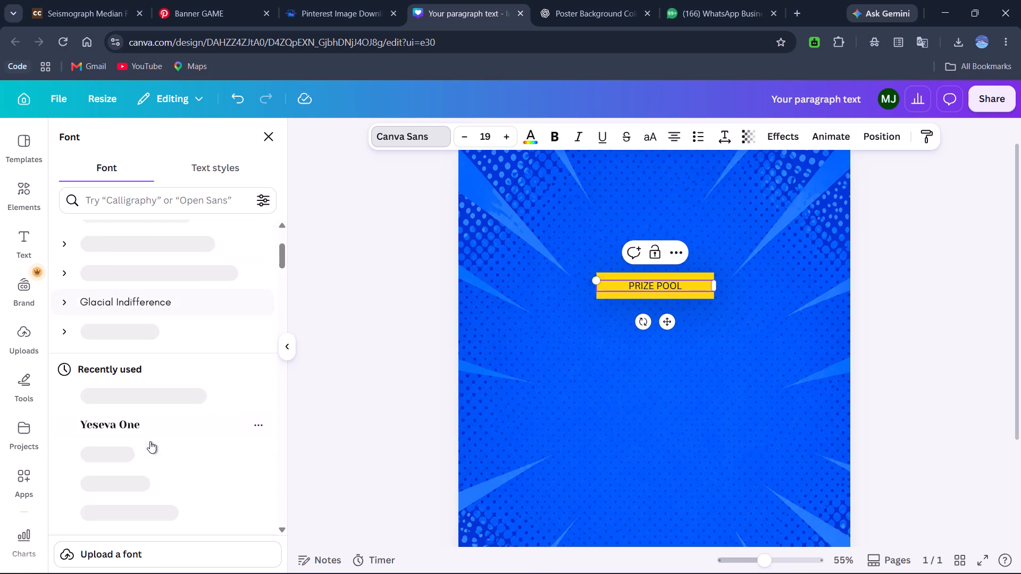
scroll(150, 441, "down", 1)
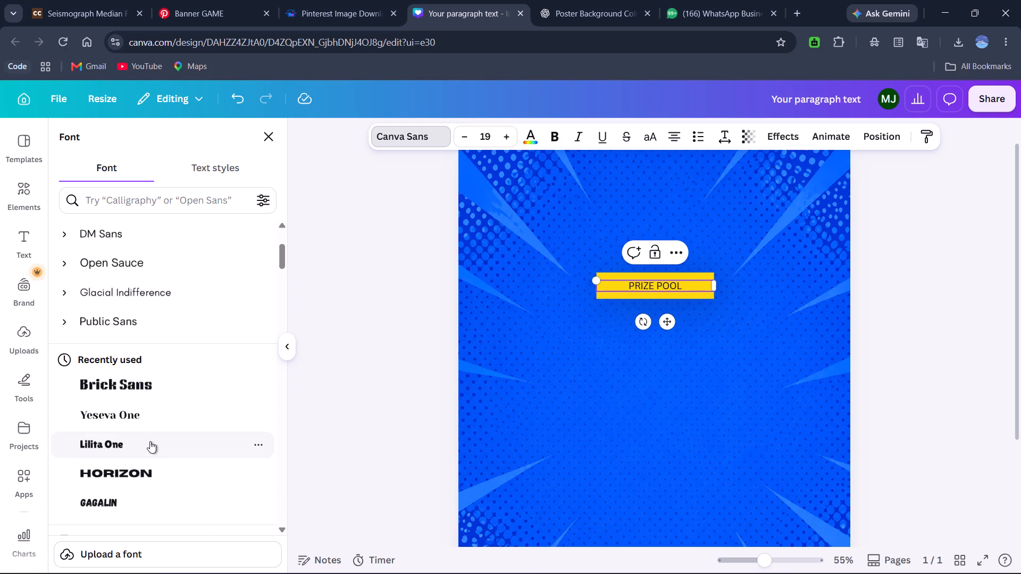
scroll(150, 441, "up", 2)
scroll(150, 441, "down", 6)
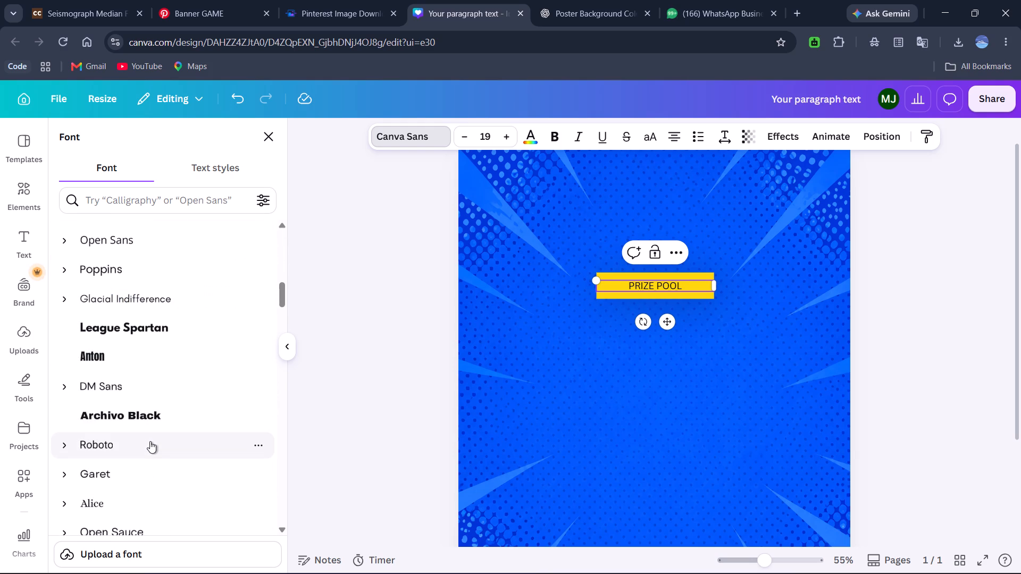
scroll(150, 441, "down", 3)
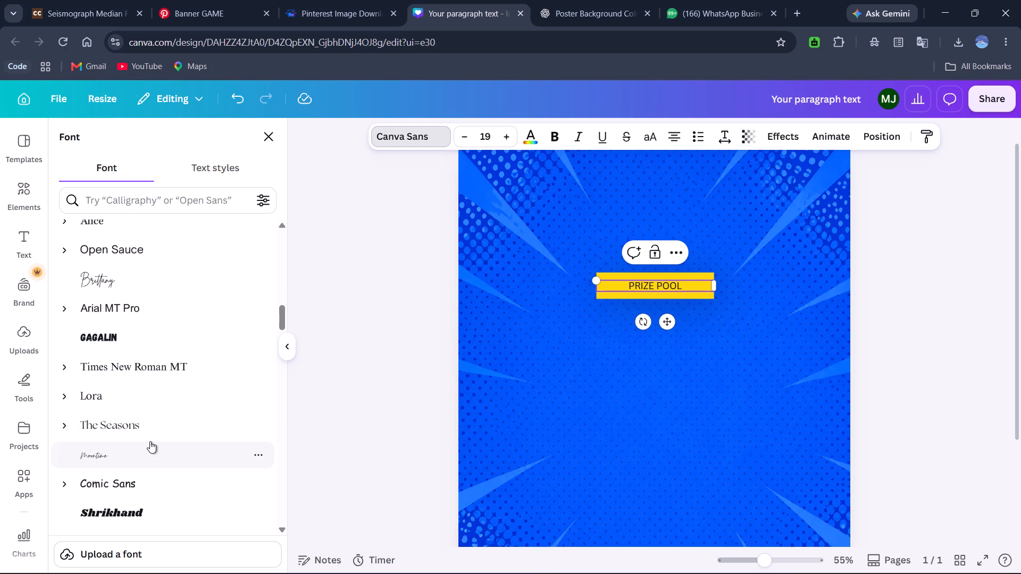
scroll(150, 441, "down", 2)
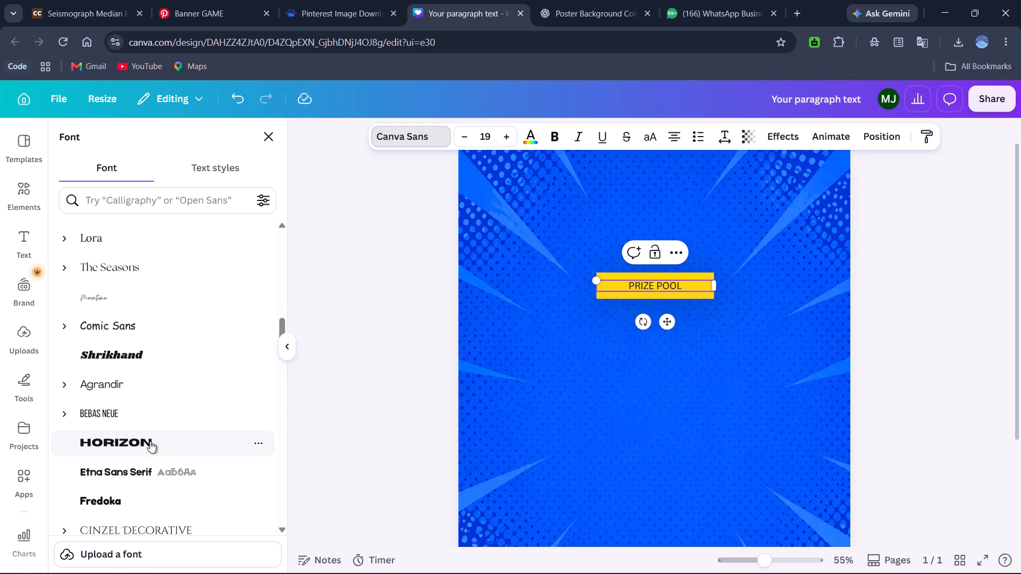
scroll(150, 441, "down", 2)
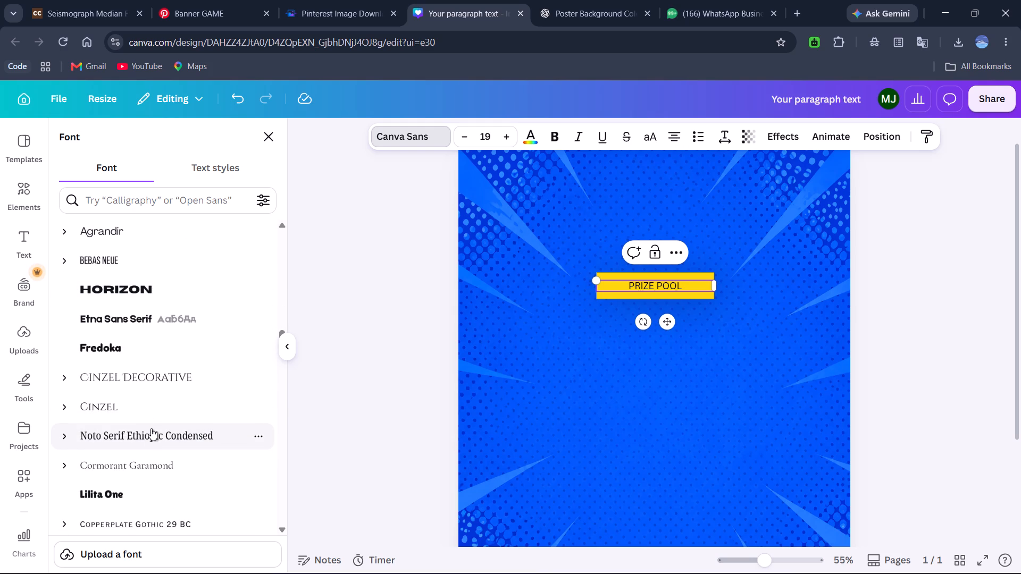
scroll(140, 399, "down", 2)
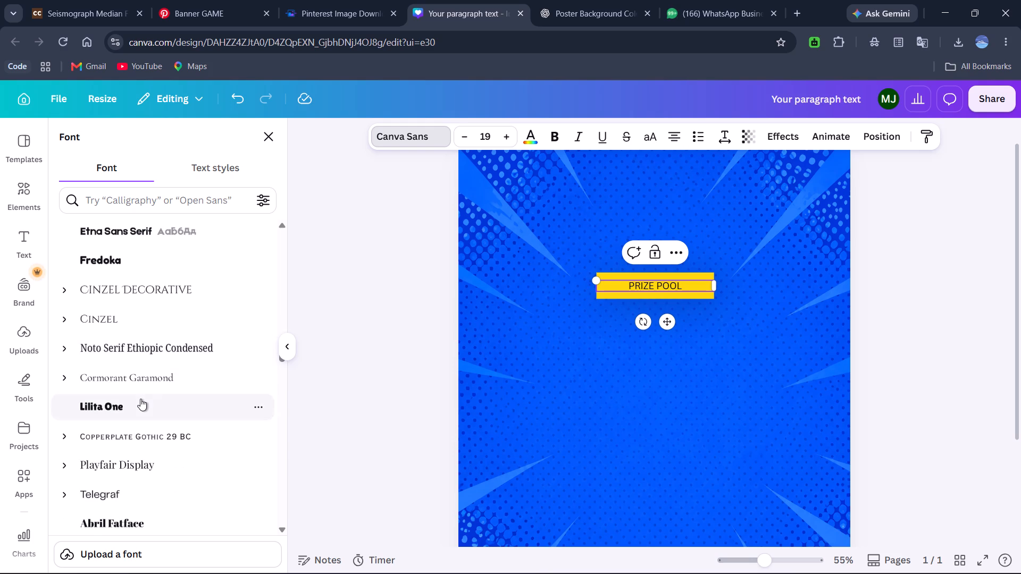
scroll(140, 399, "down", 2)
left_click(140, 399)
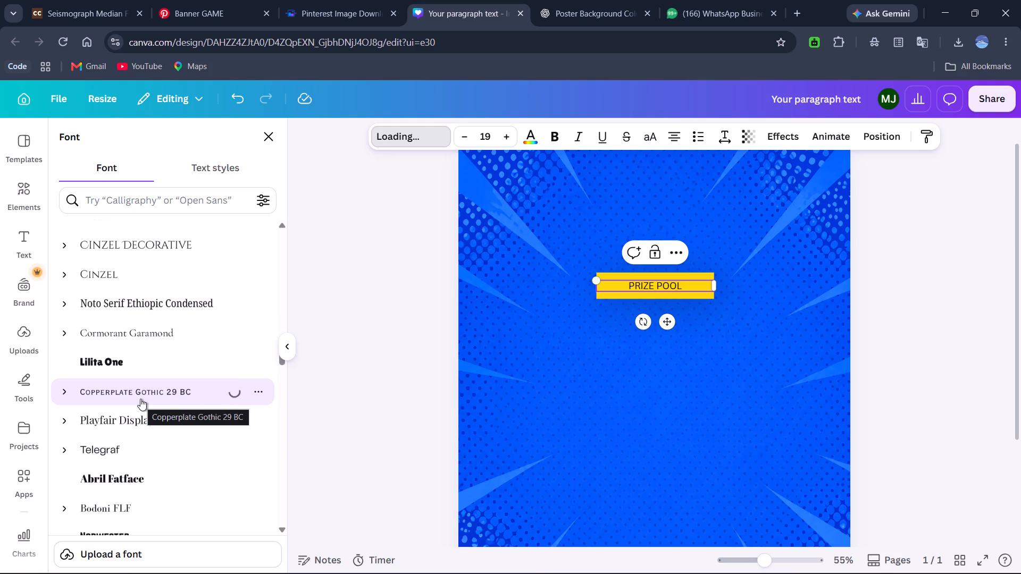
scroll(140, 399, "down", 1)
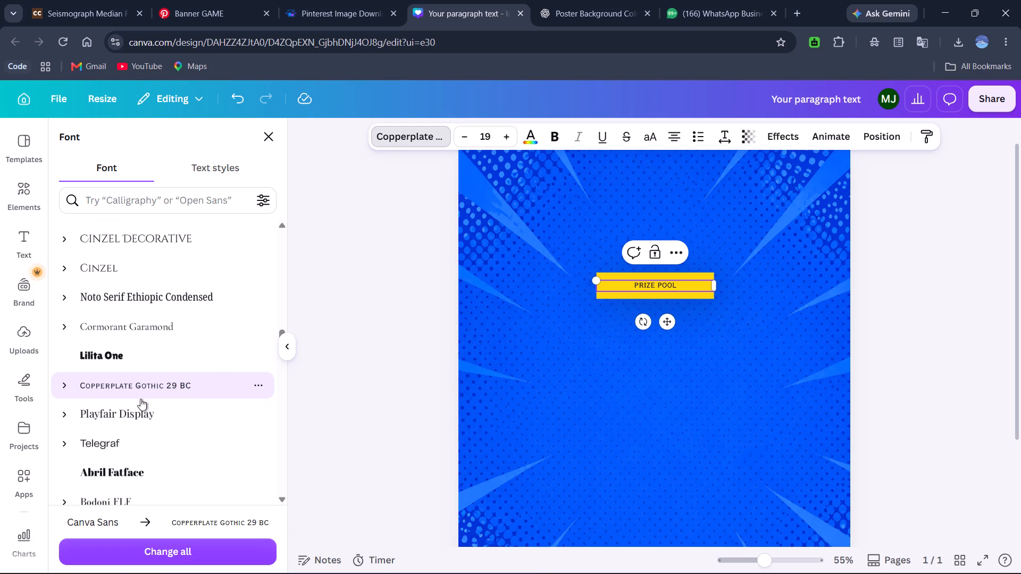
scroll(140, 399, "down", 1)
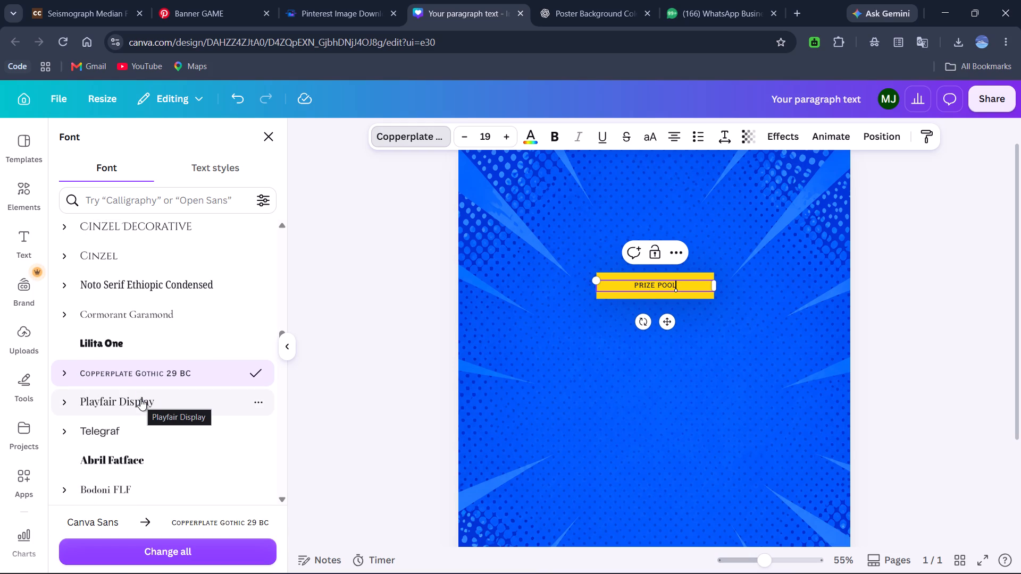
Make the whole PRIZE POOL text bold and change its font to Bebas Neue.
left_click(549, 134)
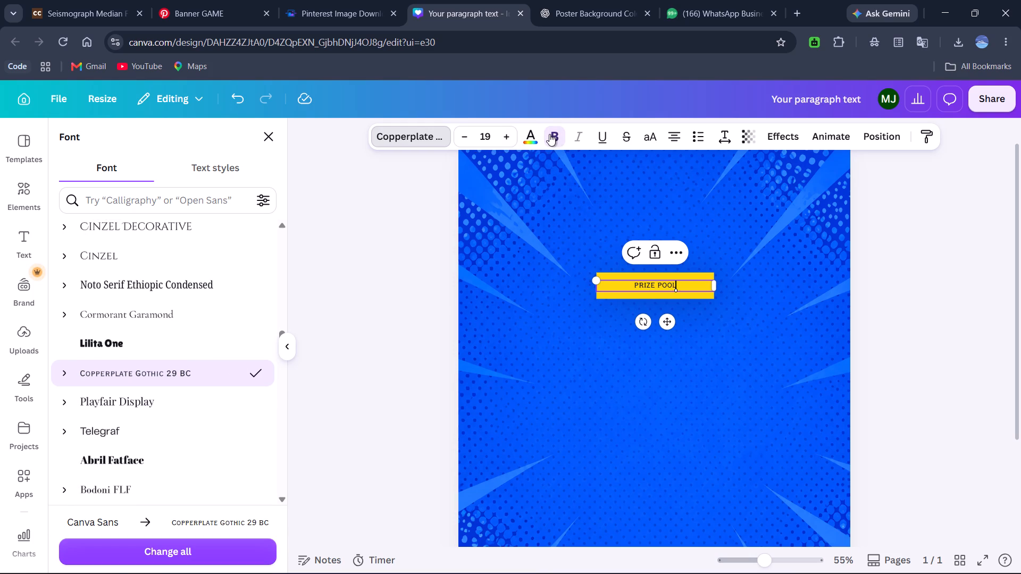
key("ctrl+a")
left_click(549, 134)
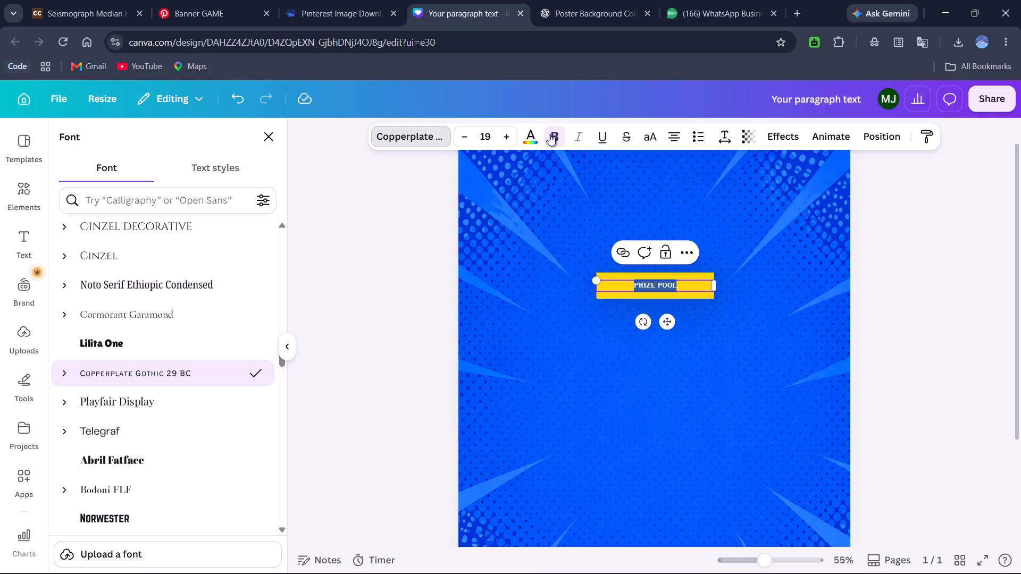
scroll(181, 342, "up", 3)
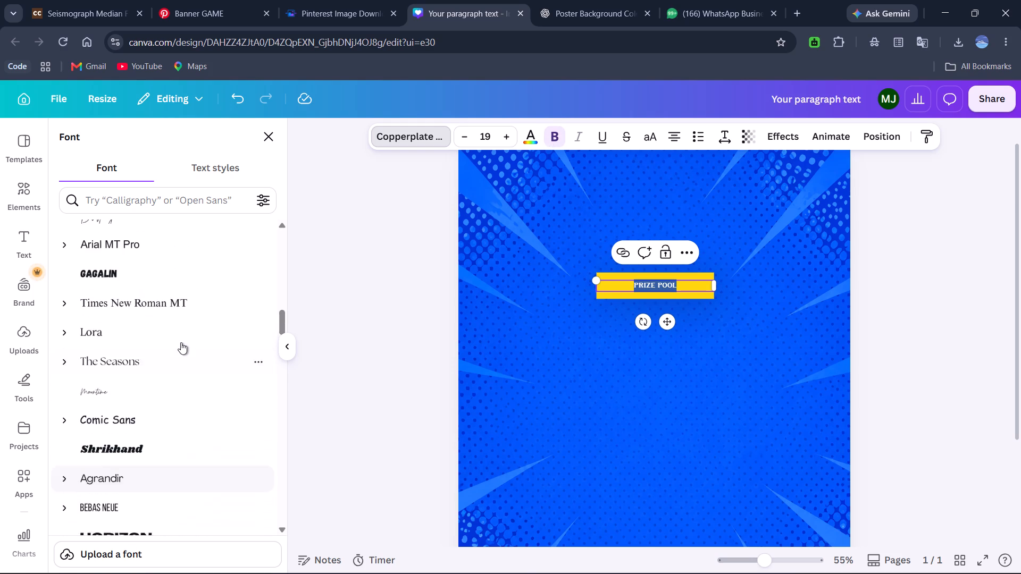
left_click(124, 434)
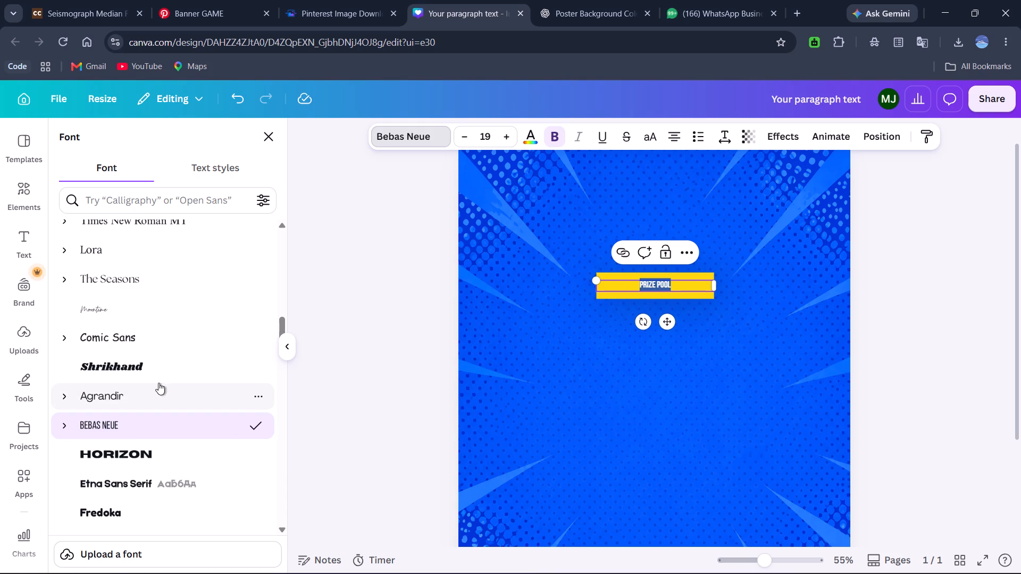
Enlarge the PRIZE POOL text to font size 39 and deselect it.
triple_click(510, 133)
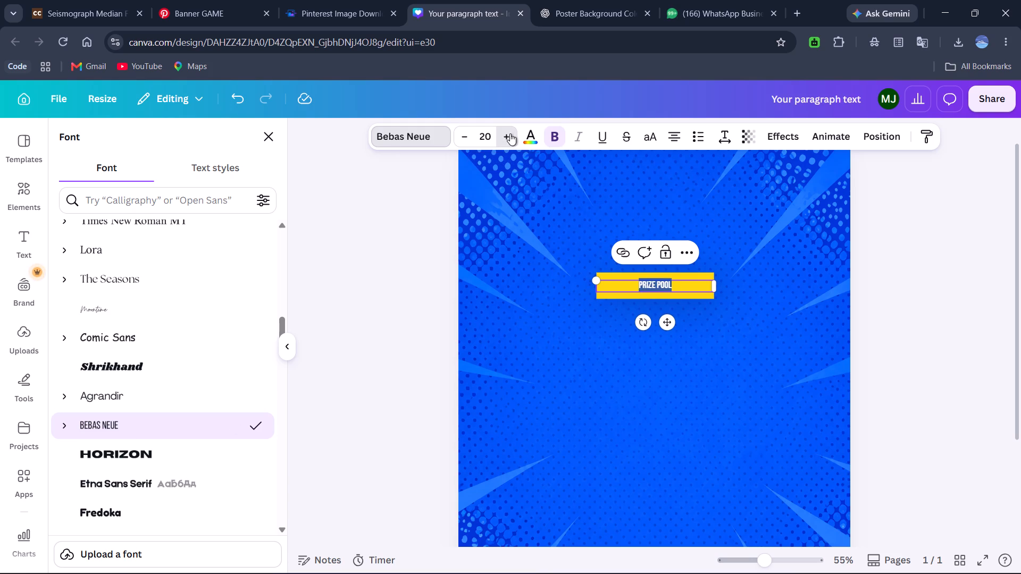
triple_click(510, 133)
triple_click(510, 133)
triple_click(510, 133)
double_click(510, 133)
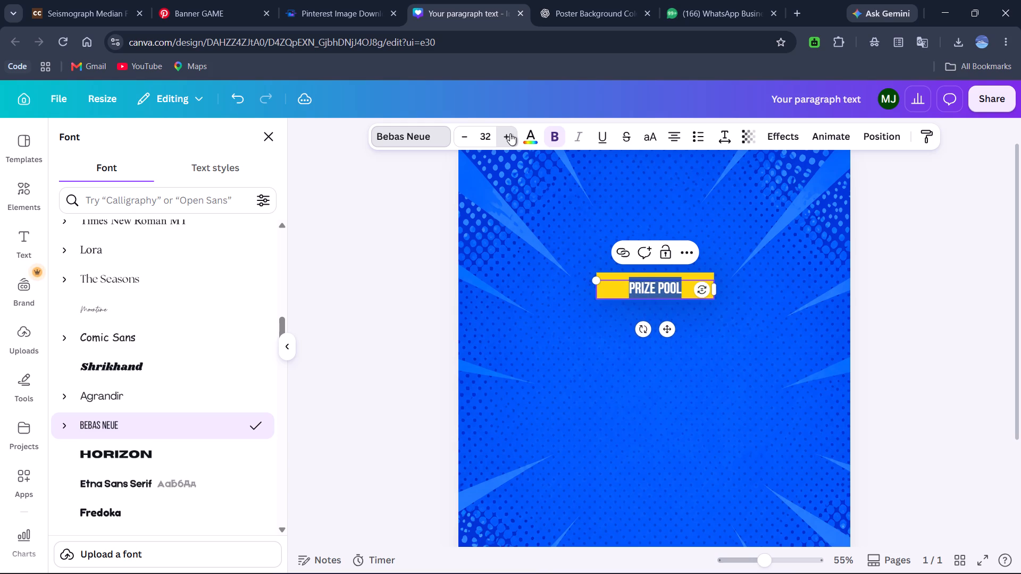
triple_click(510, 133)
triple_click(510, 133)
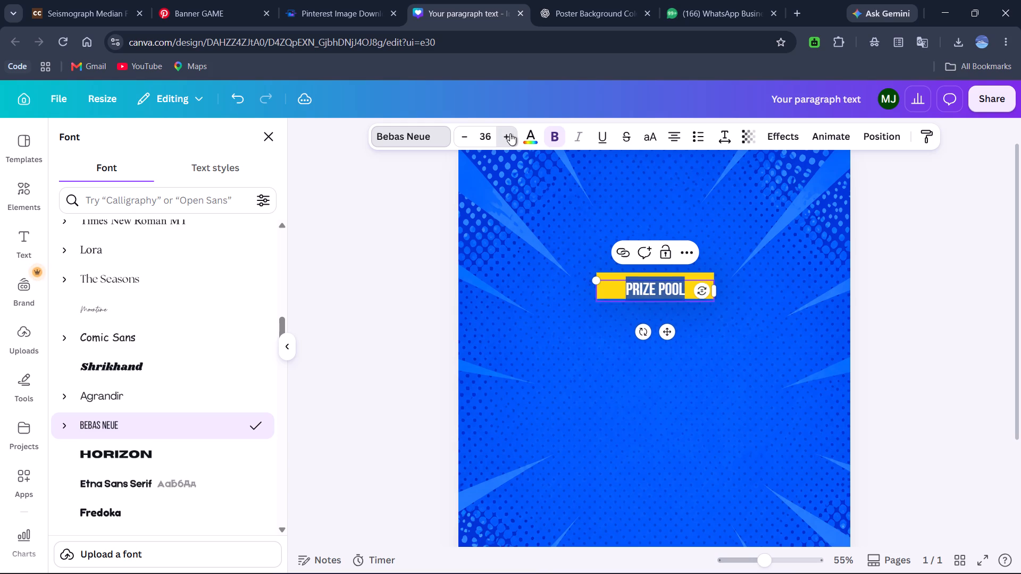
left_click(784, 455)
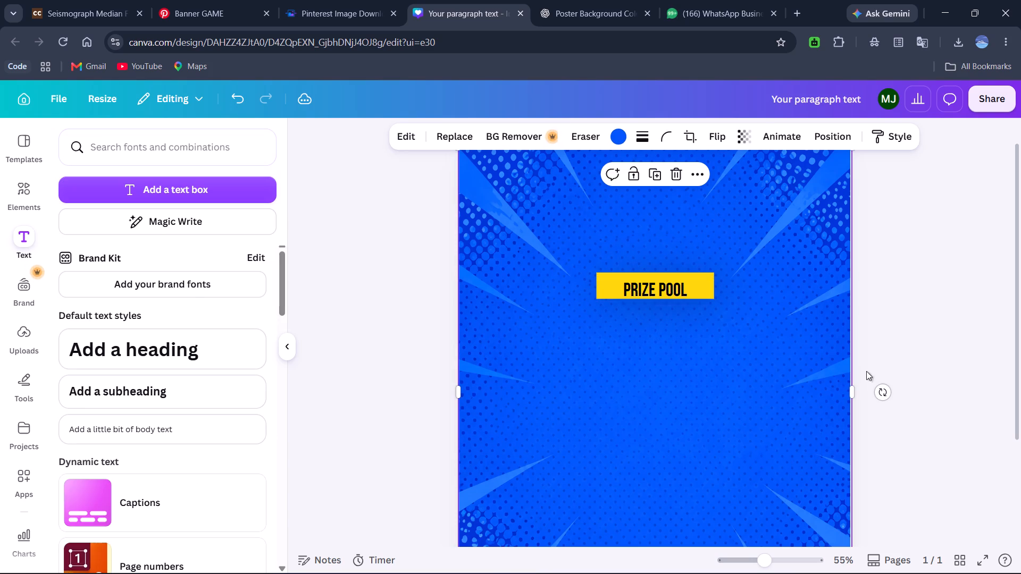
Nudge the PRIZE POOL text up so it sits vertically centred on the yellow bar.
left_click(653, 286)
key("Up")
key("Up")
key("Up")
key("Up")
key("Up")
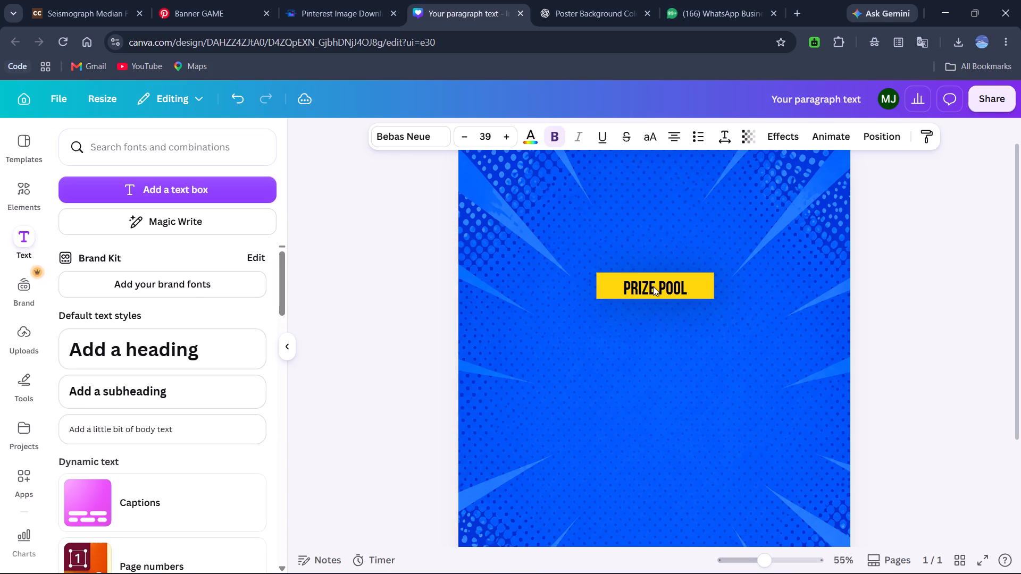
key("Up")
key("Up")
key("Up")
key("Up")
key("Up")
key("Down")
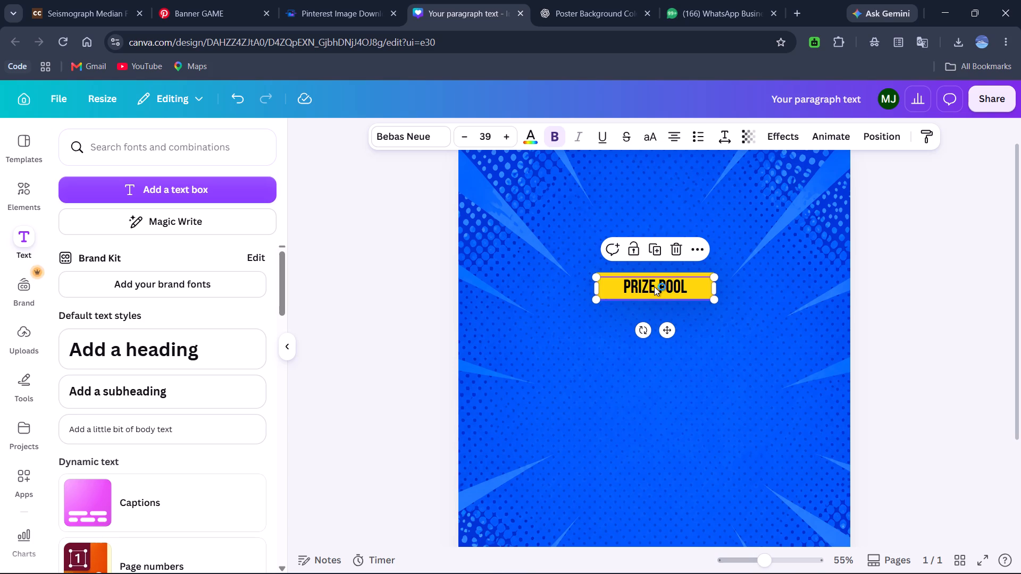
Remove the space between PRIZE and POOL in the text on the yellow bar.
double_click(654, 286)
left_click(656, 286)
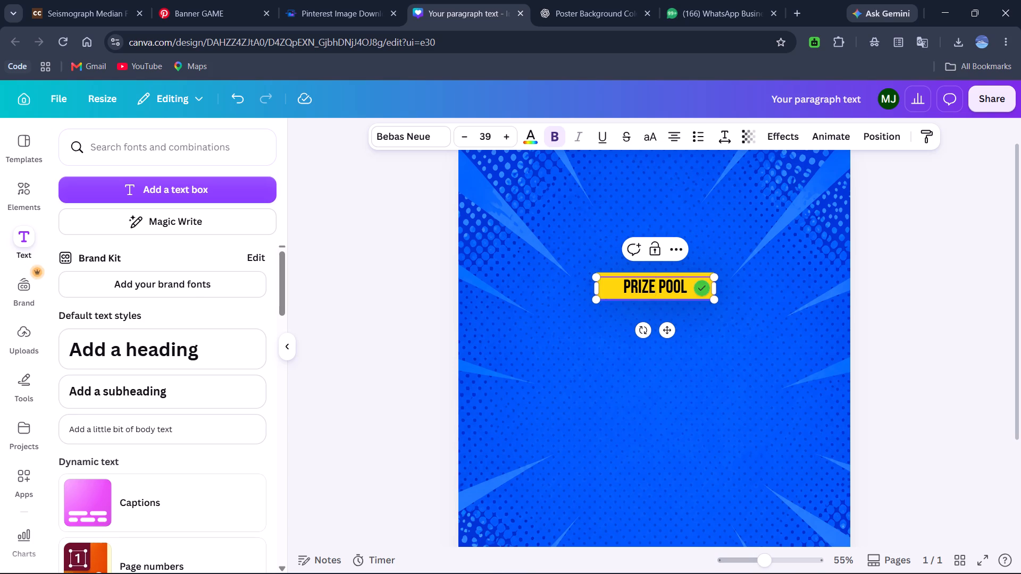
key("BackSpace")
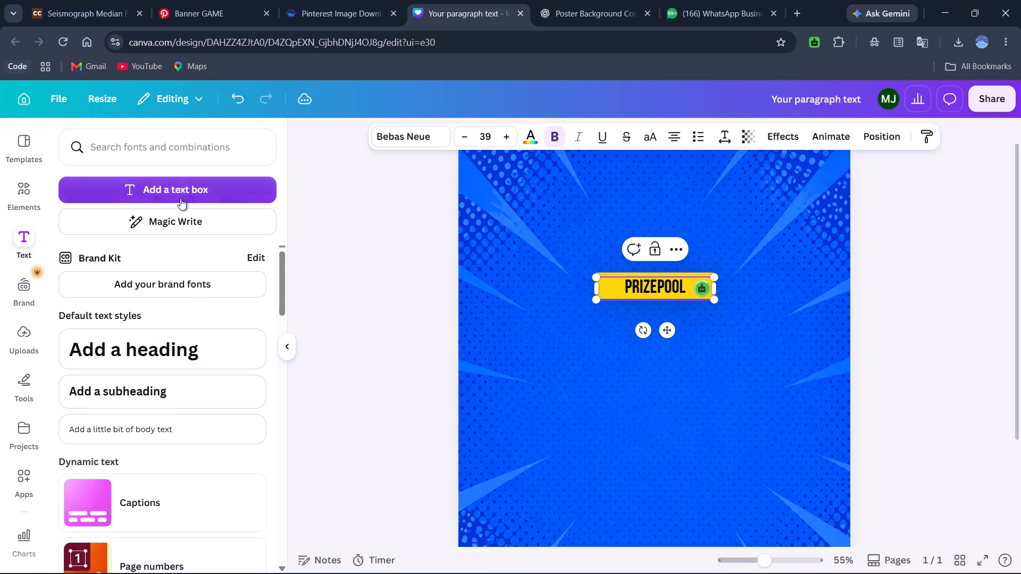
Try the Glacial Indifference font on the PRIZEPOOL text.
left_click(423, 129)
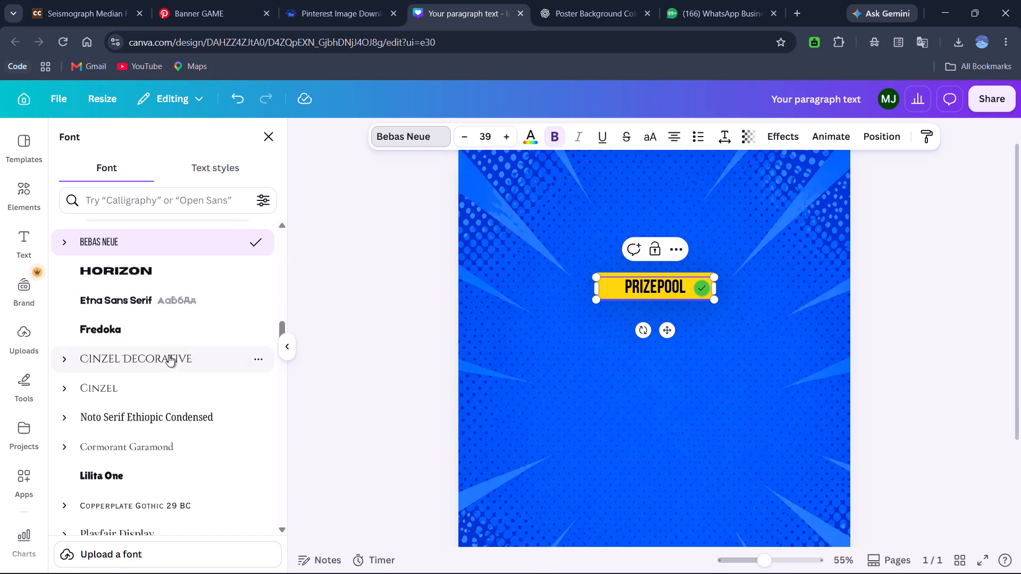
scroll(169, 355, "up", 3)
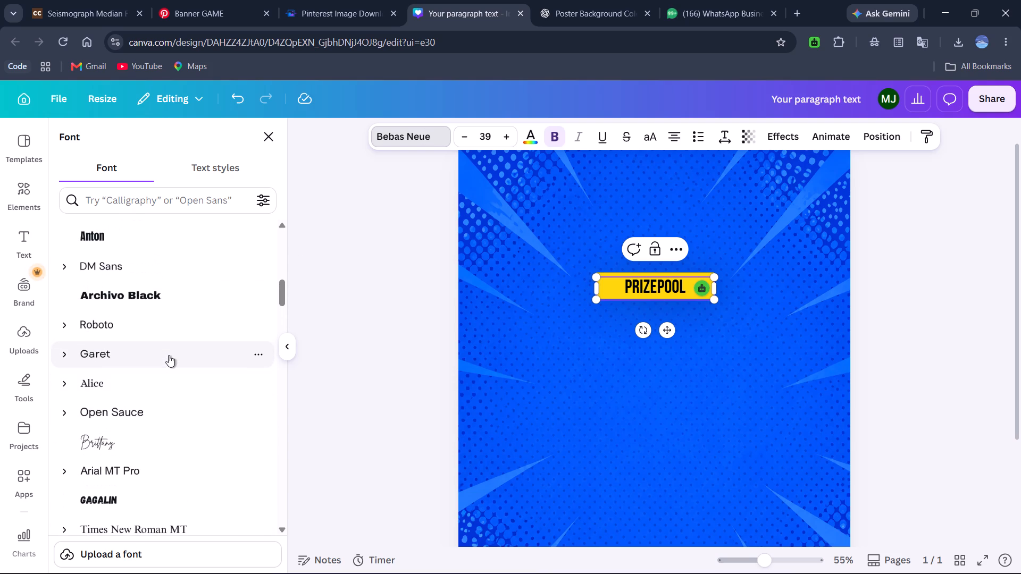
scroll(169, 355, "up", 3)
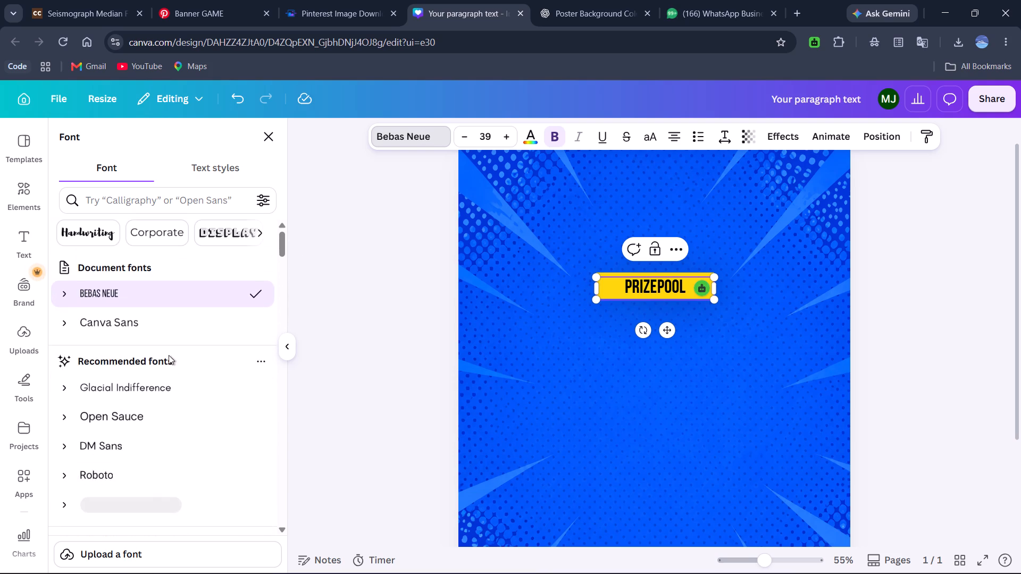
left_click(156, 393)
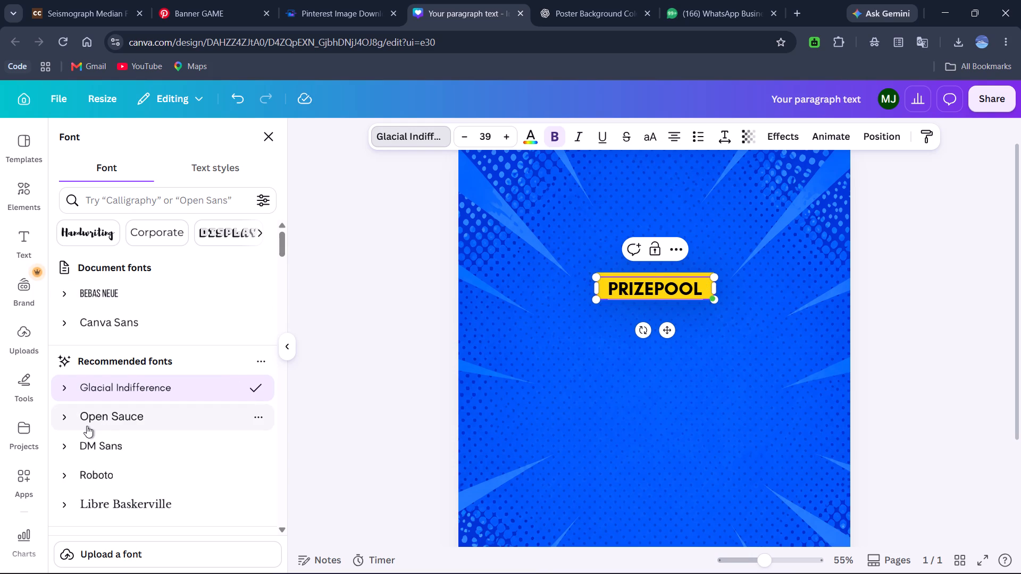
Change the PRIZEPOOL text's font to Montserrat, browse the other popular fonts and leave the text.
scroll(87, 426, "down", 1)
scroll(131, 395, "down", 3)
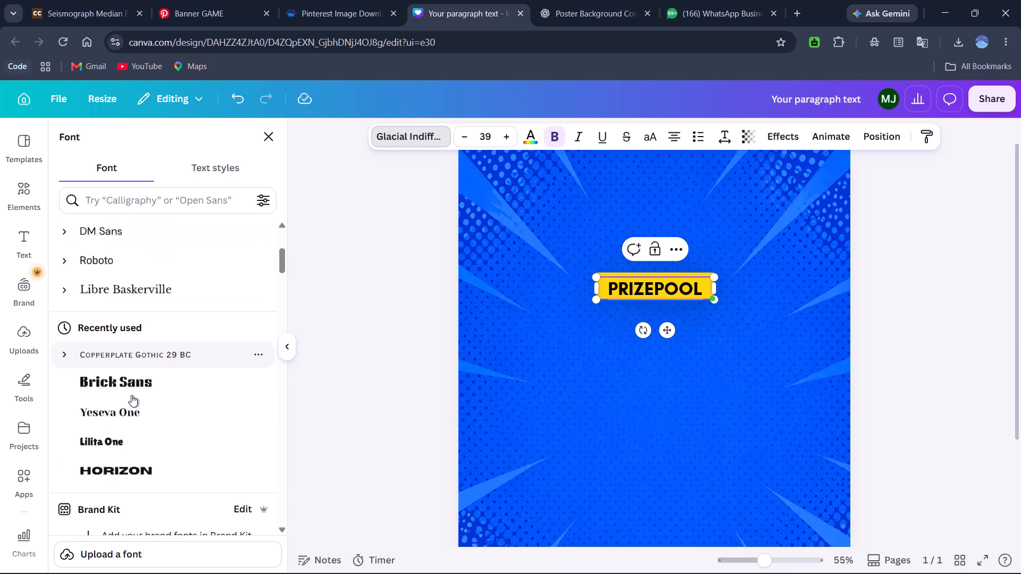
scroll(131, 395, "down", 2)
left_click(155, 360)
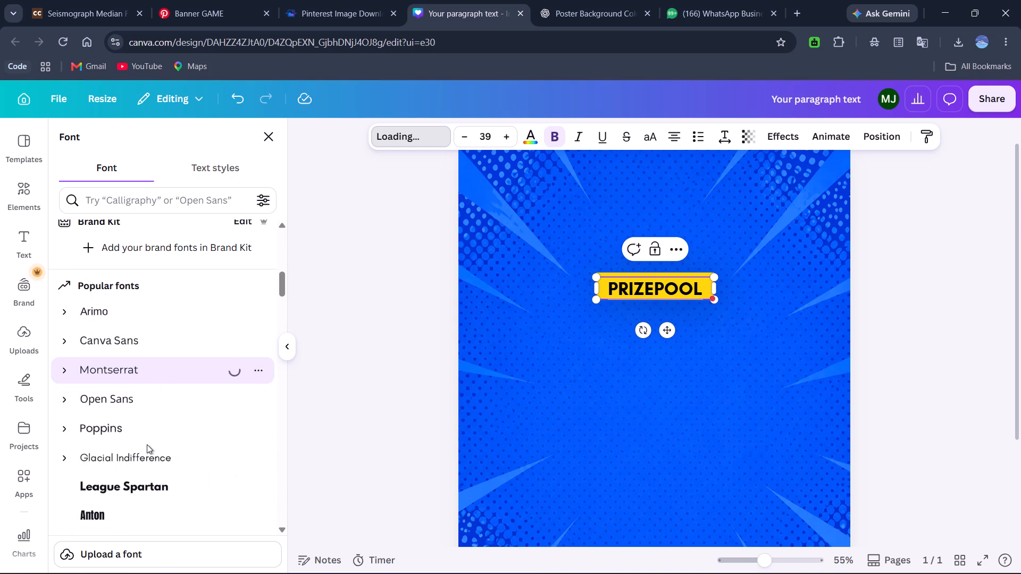
scroll(147, 444, "down", 1)
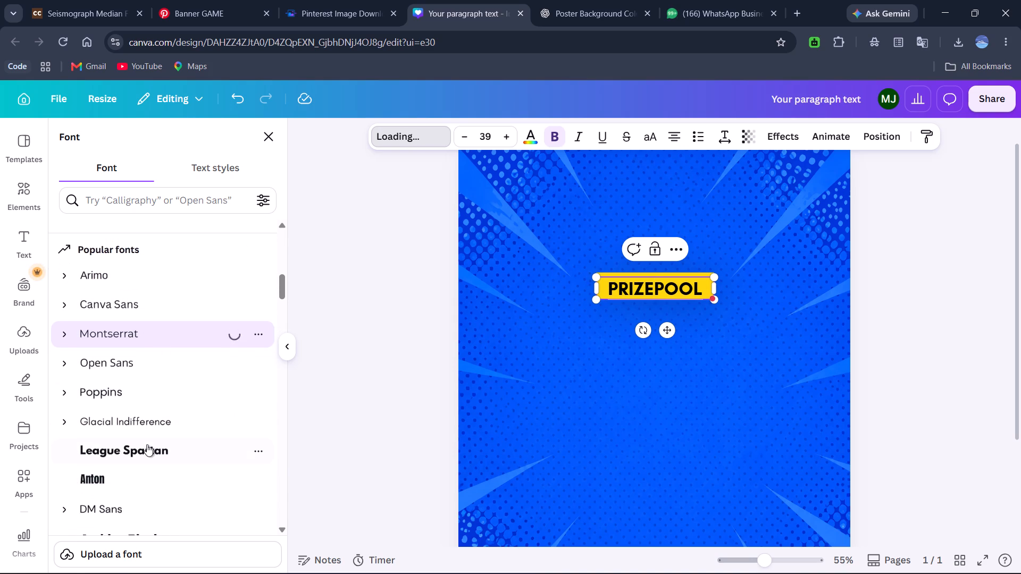
scroll(147, 444, "down", 2)
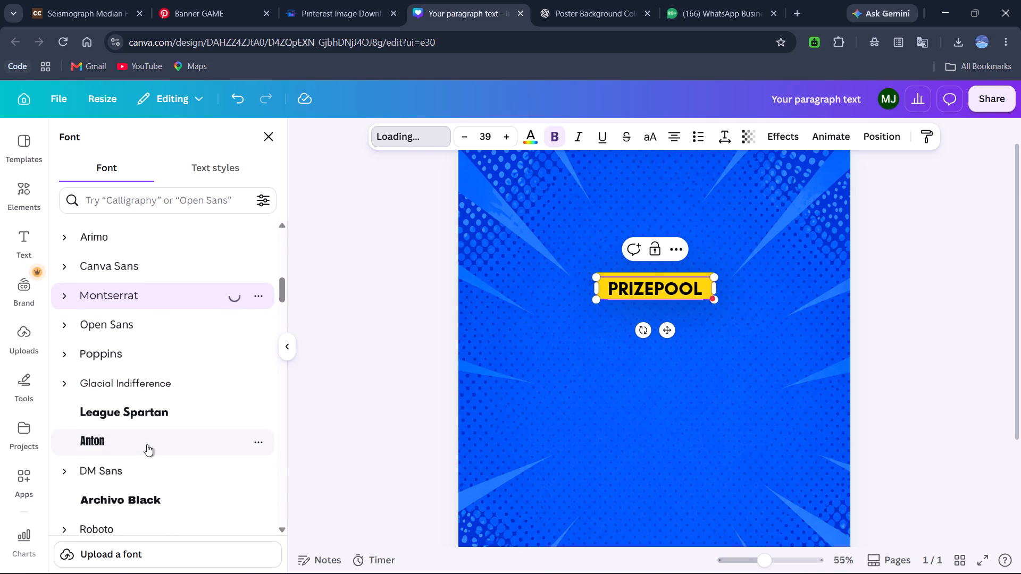
scroll(147, 444, "down", 3)
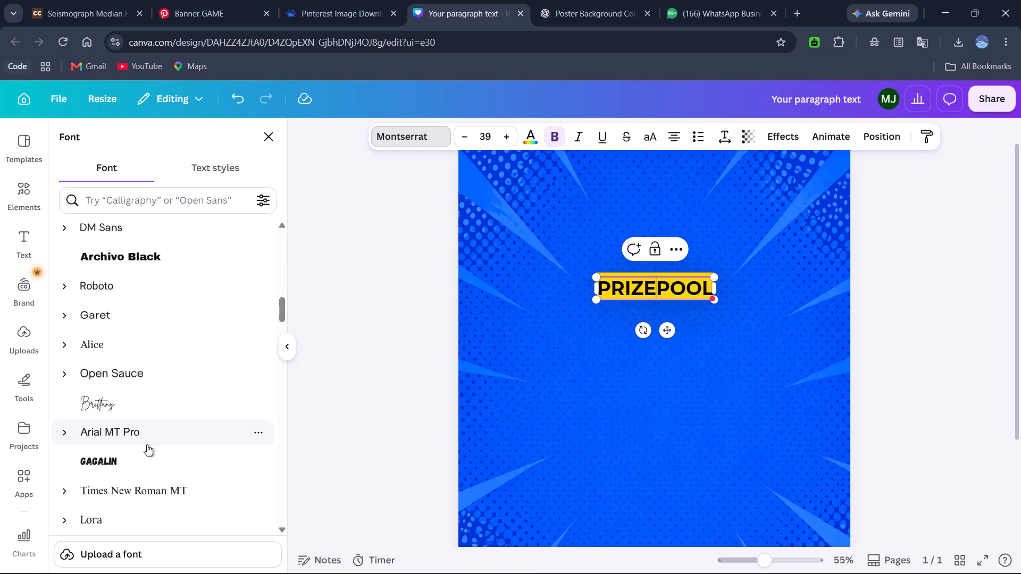
scroll(147, 444, "down", 1)
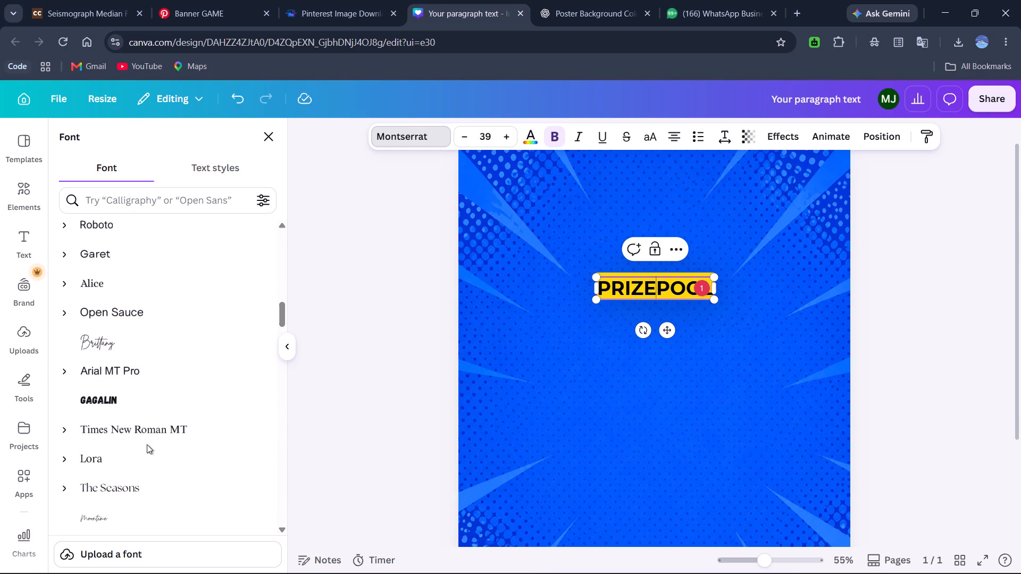
left_click(671, 407)
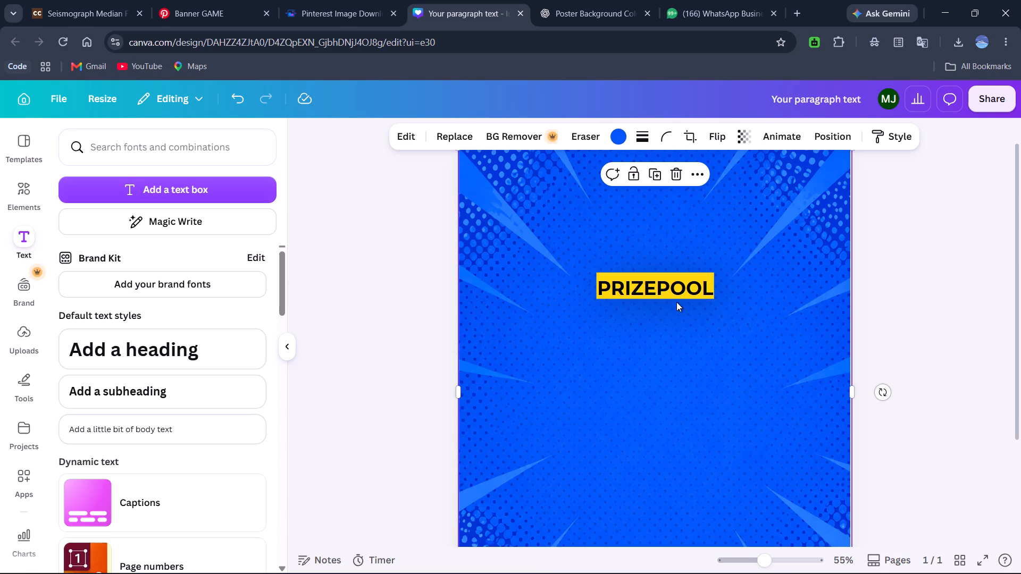
Reduce the PRIZEPOOL text to font size 34 and deselect it.
left_click(674, 293)
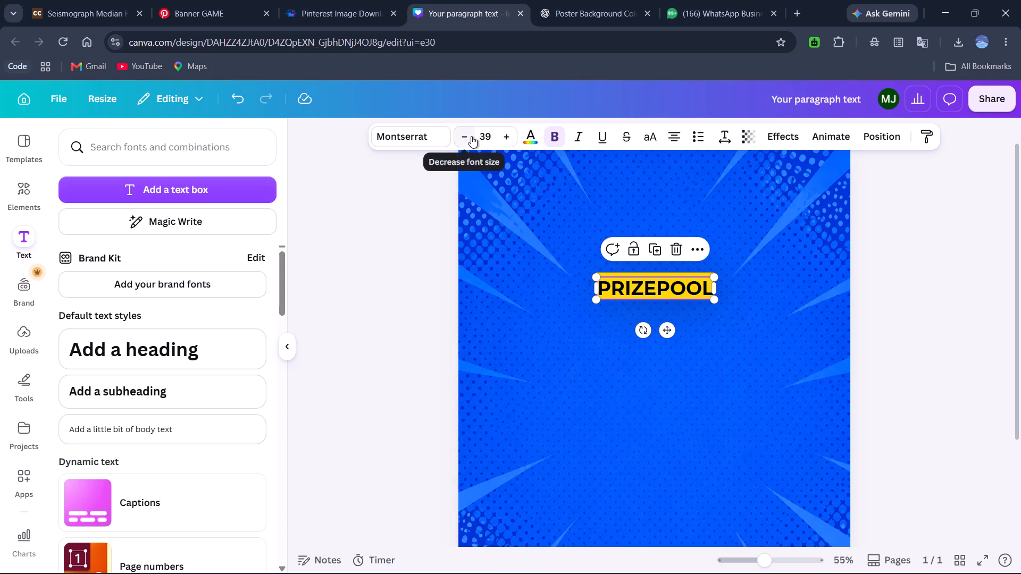
triple_click(471, 136)
double_click(471, 136)
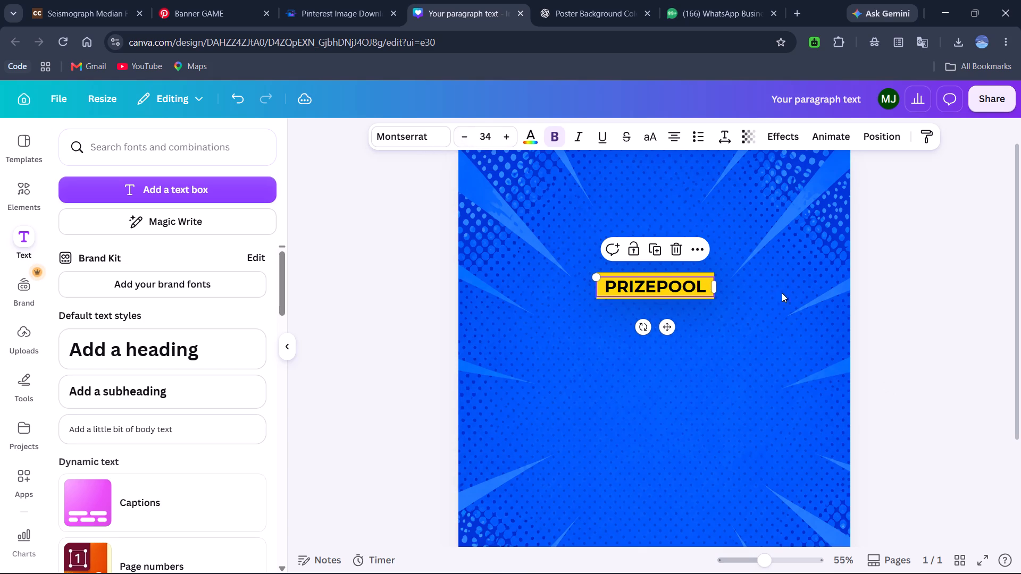
left_click(970, 323)
Nudge the PRIZEPOOL text slightly up to centre it vertically on the yellow bar, and deselect it.
left_click(693, 282)
key("Up")
key("Up")
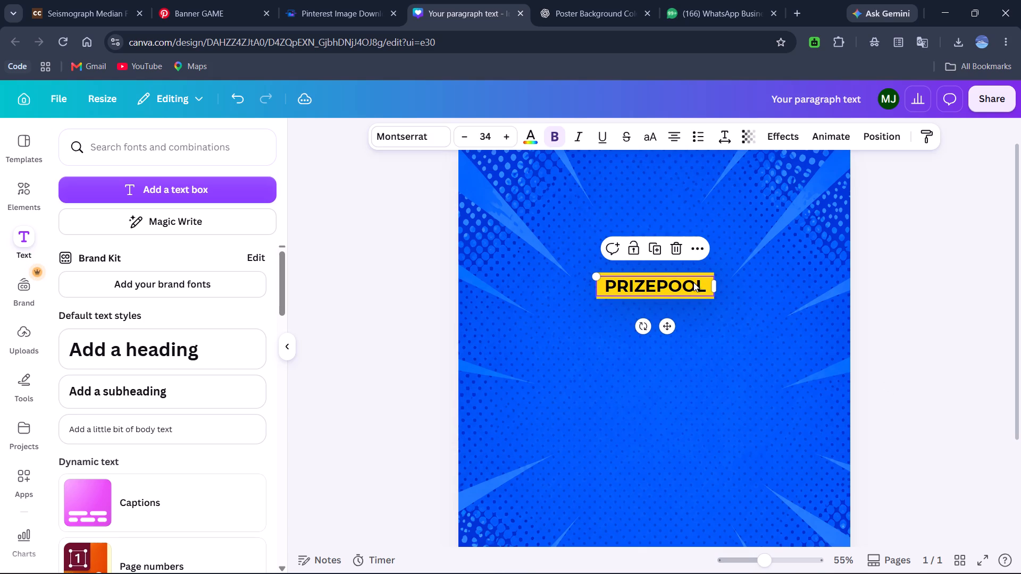
key("Down")
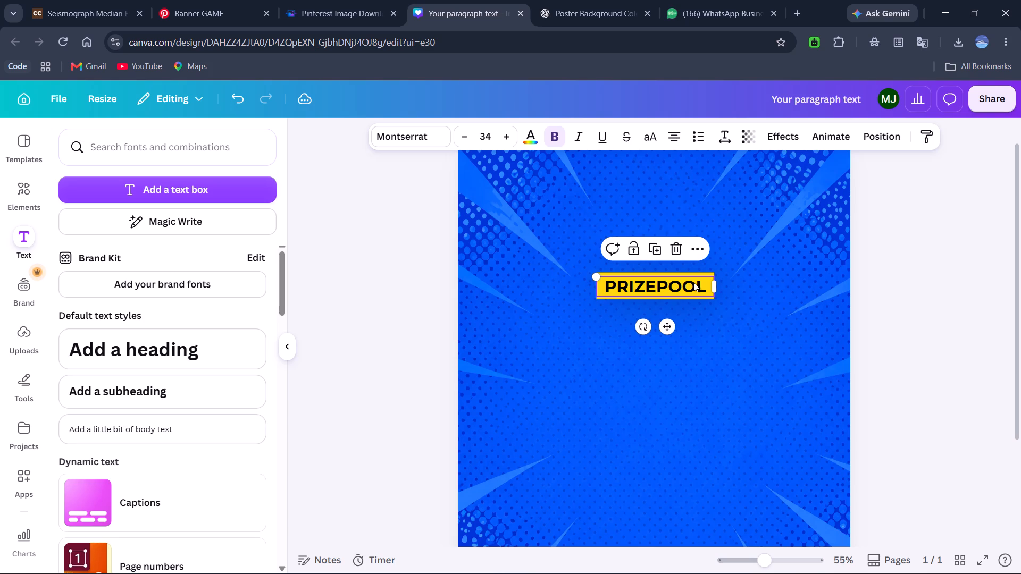
key("Up")
key("Up")
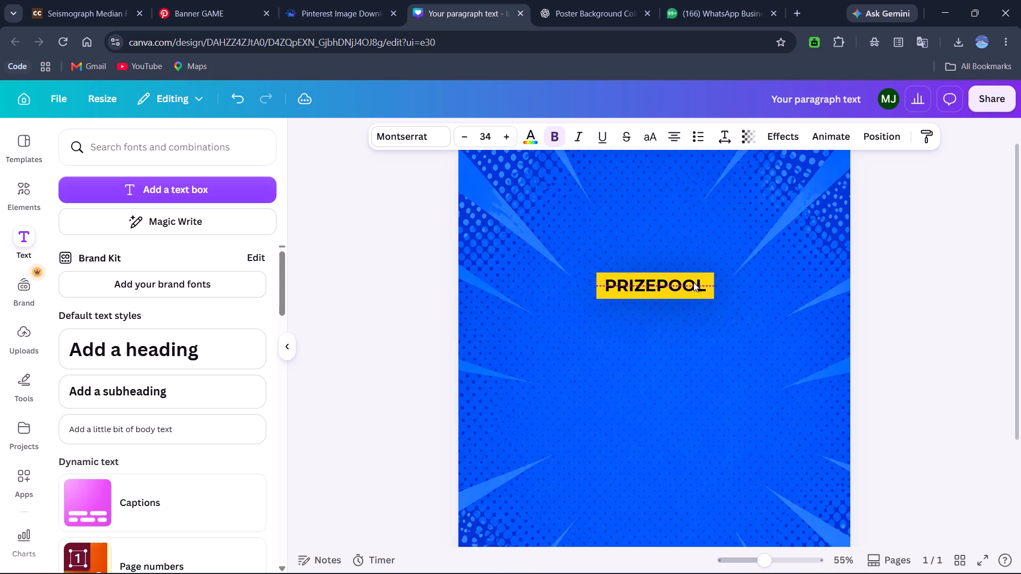
left_click(876, 305)
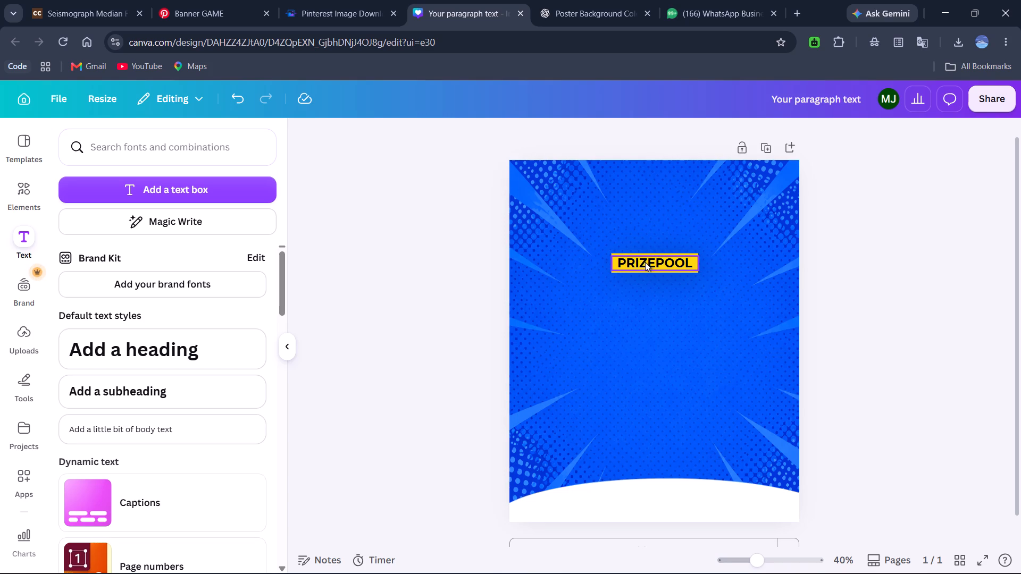
Check the Banner GAME reference pin on Pinterest against the poster design, and return to the design.
left_click(211, 10)
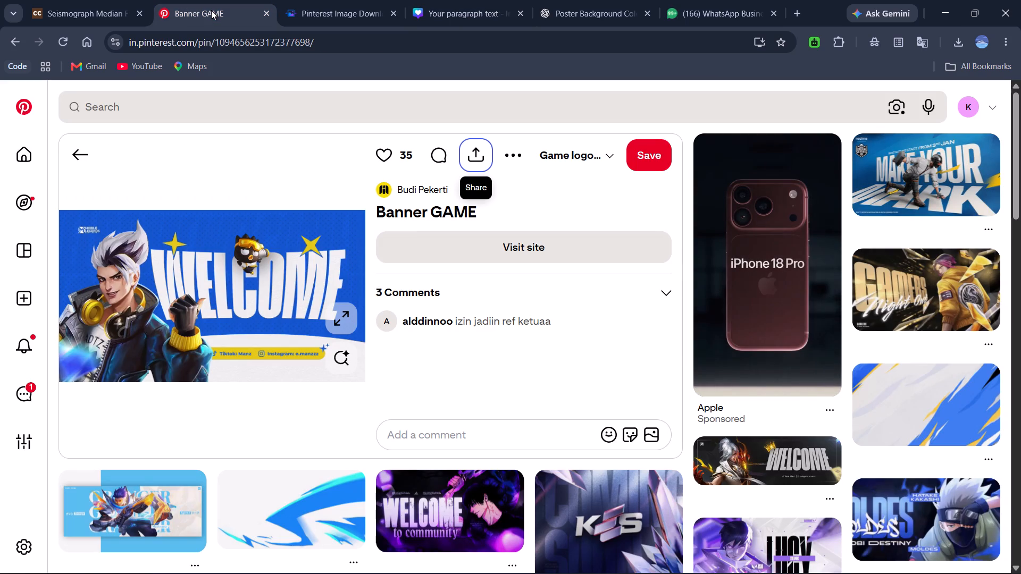
left_click(472, 4)
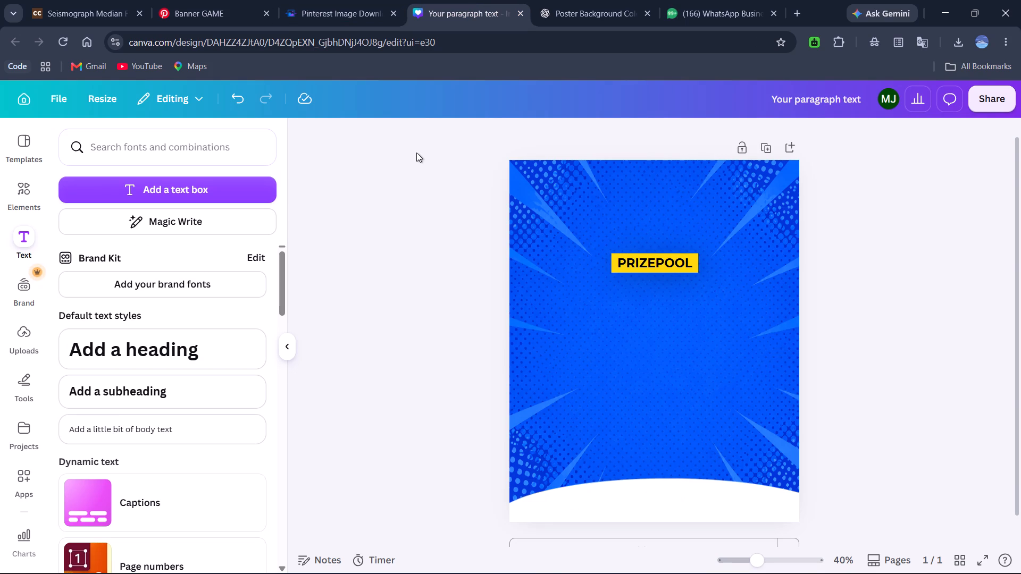
left_click(213, 27)
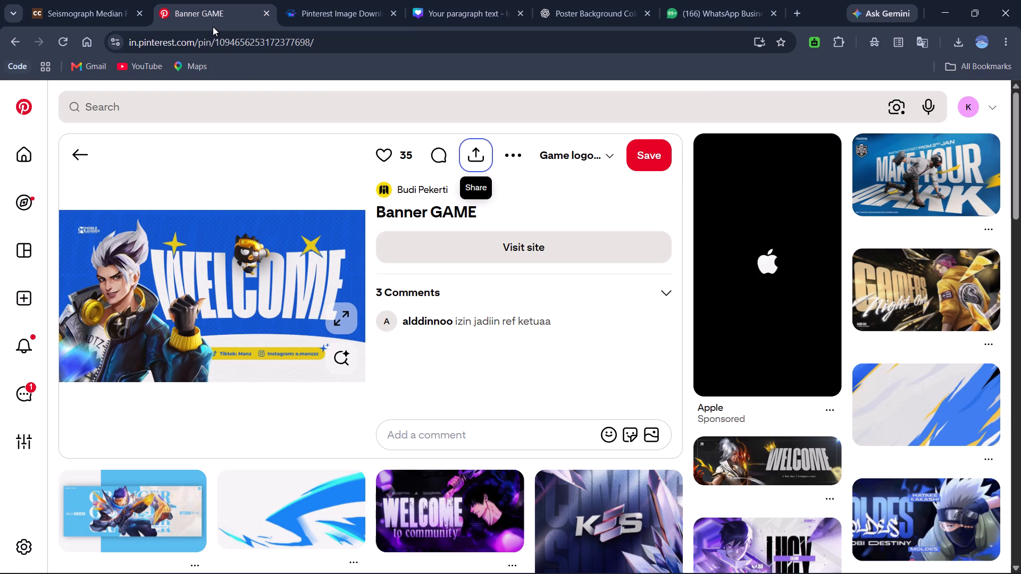
left_click(434, 20)
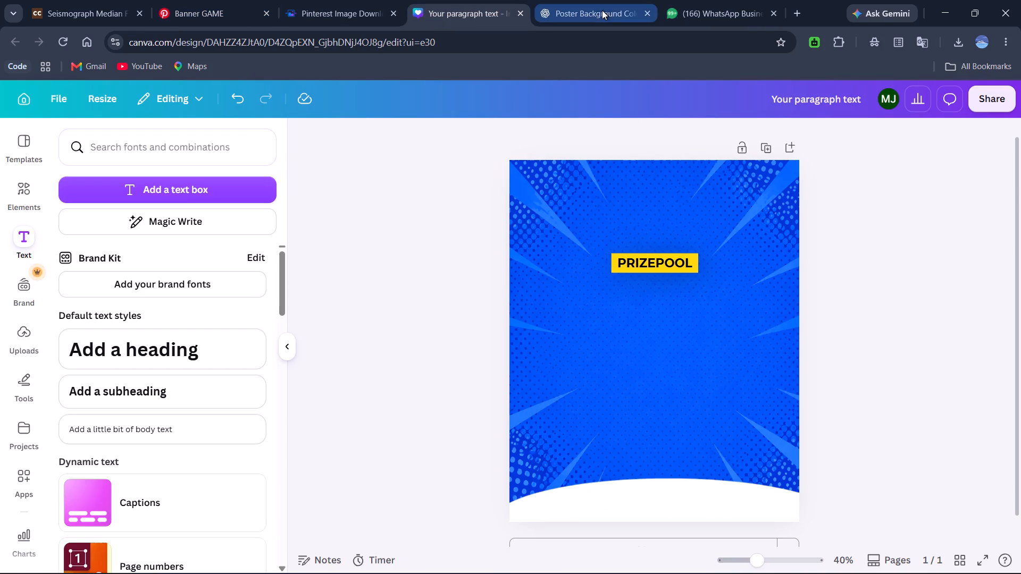
Add the uploaded WINTER FALL SEASON 1 badge to the page, scaled down and placed above the PRIZEPOOL bar.
left_click(28, 317)
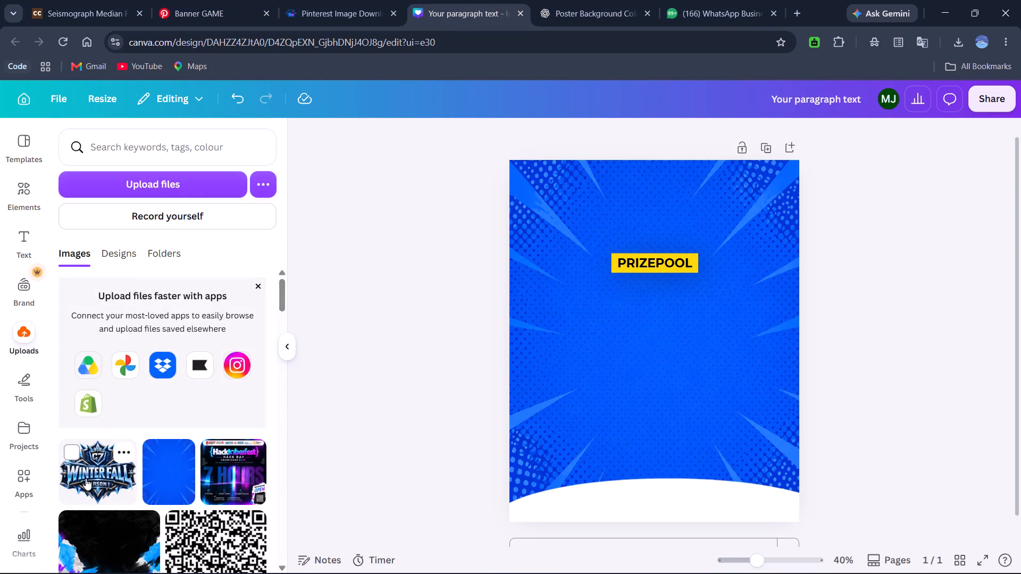
left_click(86, 478)
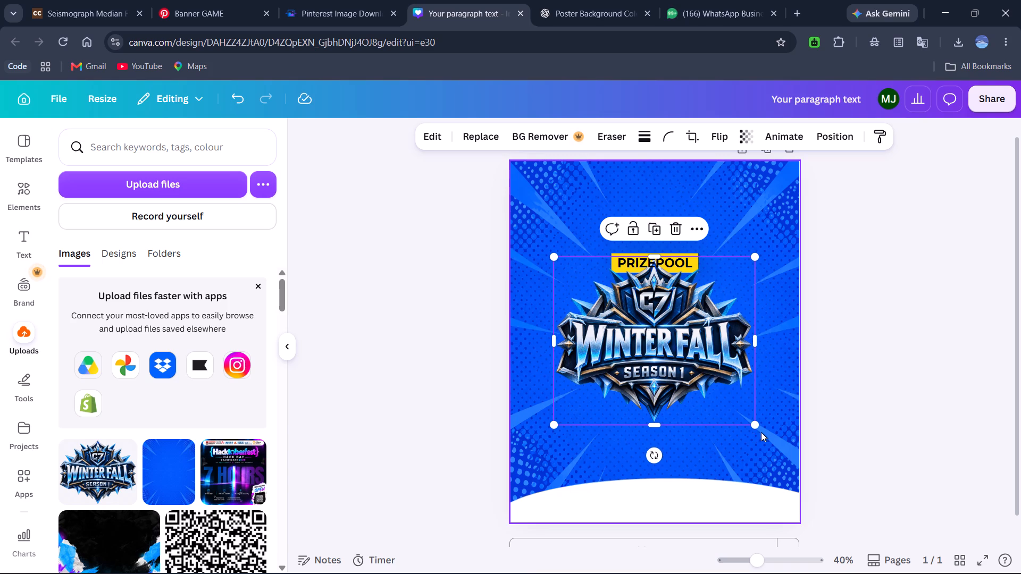
left_click_drag(757, 428, 659, 388)
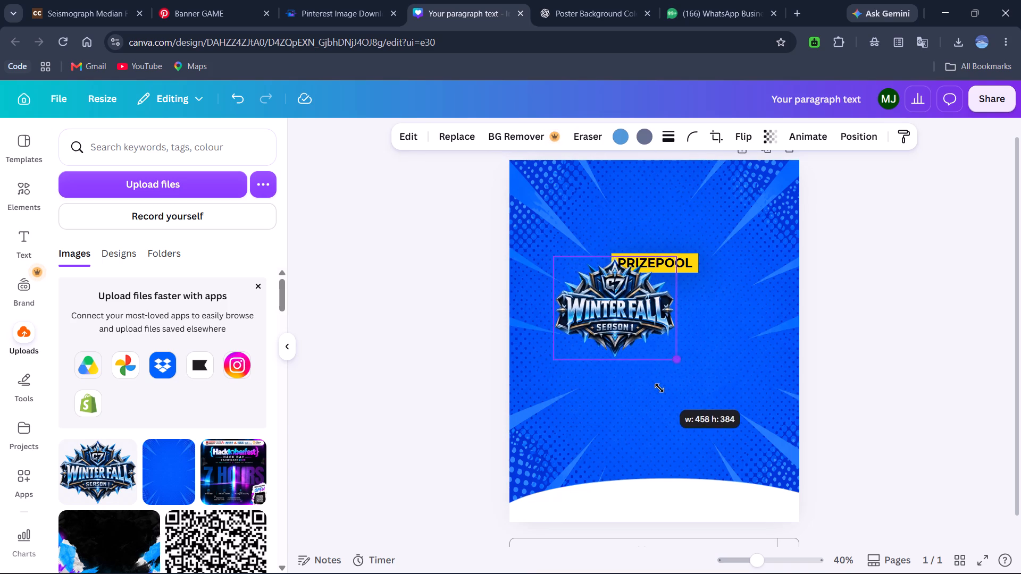
left_click_drag(659, 388, 660, 388)
left_click_drag(633, 324, 674, 212)
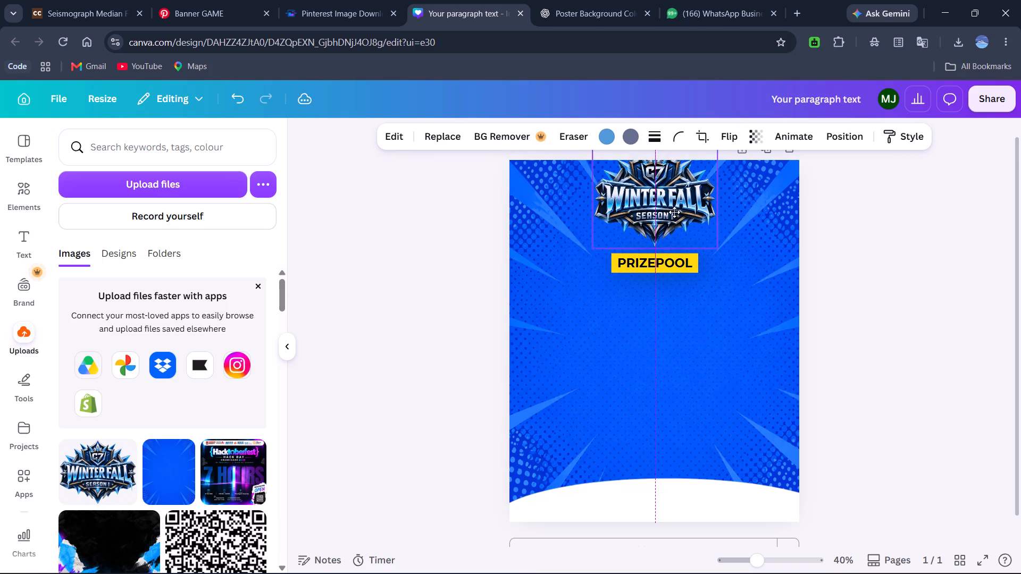
left_click_drag(674, 212, 676, 213)
Shrink the WINTER FALL badge to about the PRIZEPOOL bar's width, centre it horizontally just below the page's top edge, and deselect it.
left_click_drag(717, 249, 679, 227)
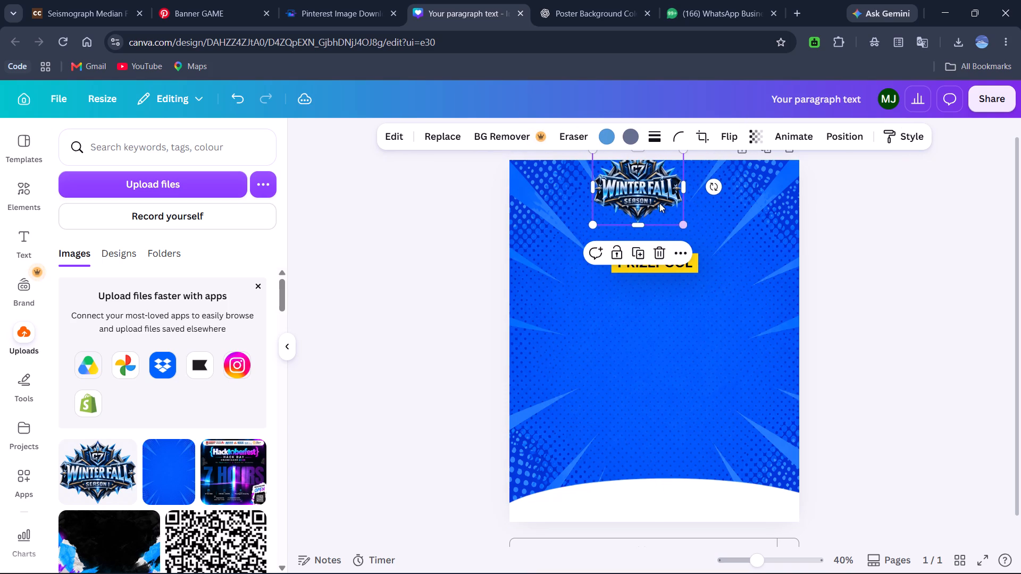
left_click_drag(659, 203, 673, 216)
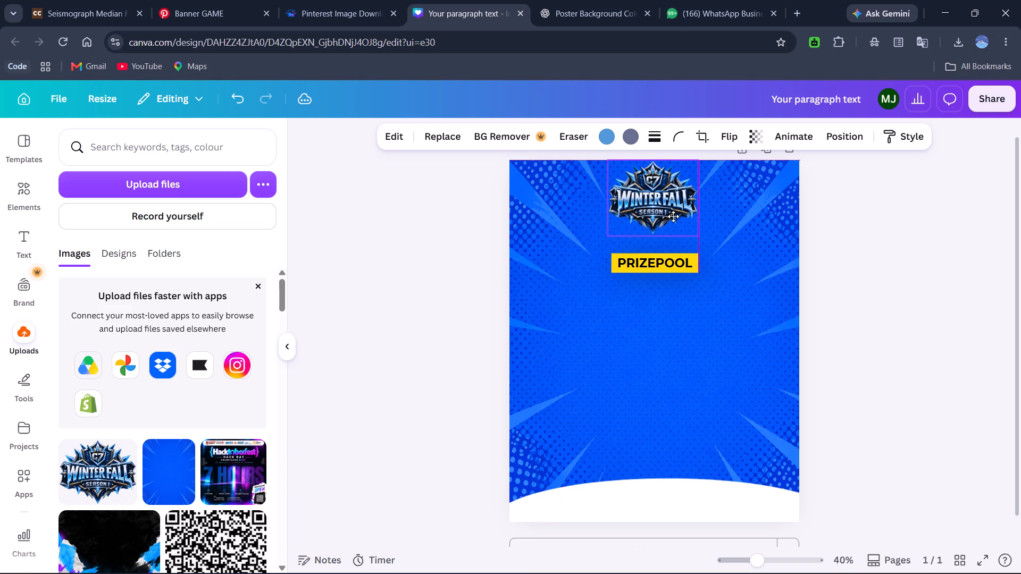
left_click_drag(673, 216, 671, 220)
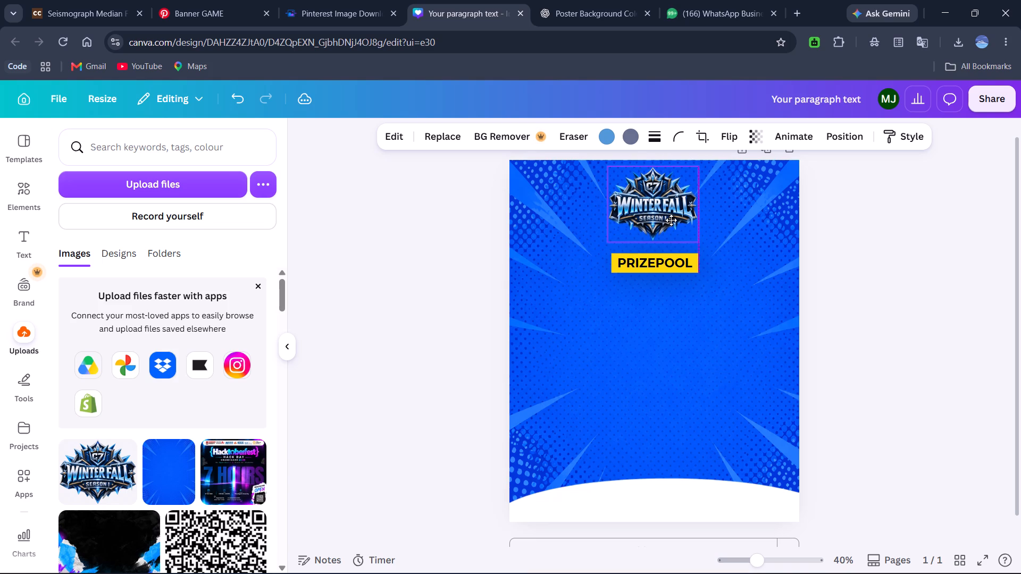
left_click_drag(671, 220, 679, 218)
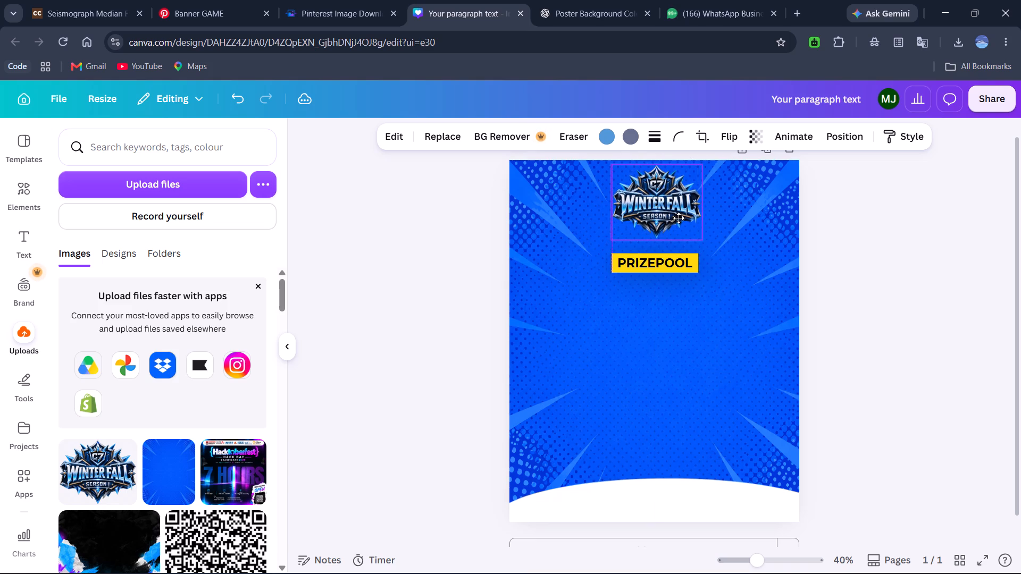
left_click_drag(679, 218, 675, 218)
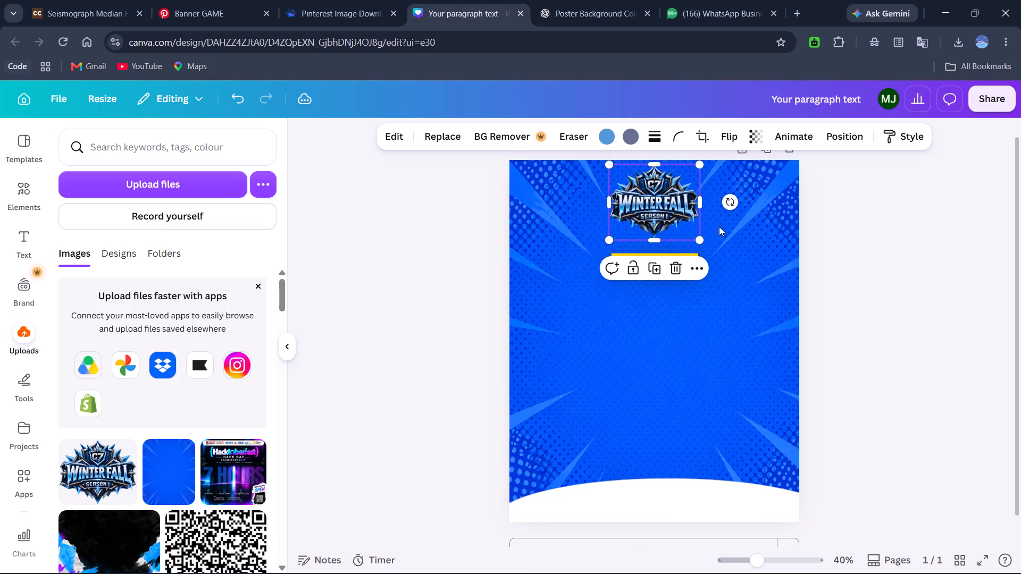
left_click(866, 276)
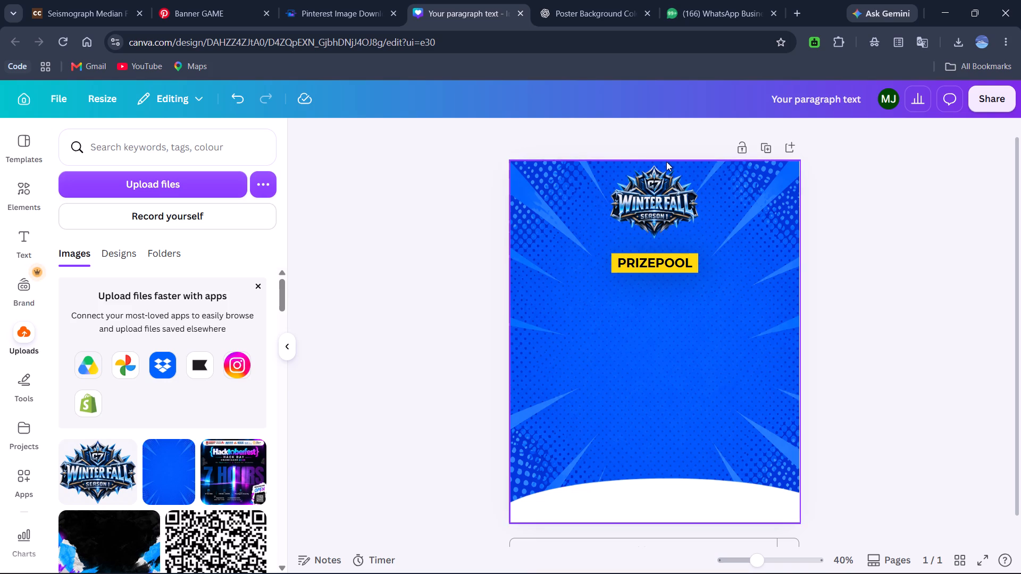
scroll(690, 238, "up", 1)
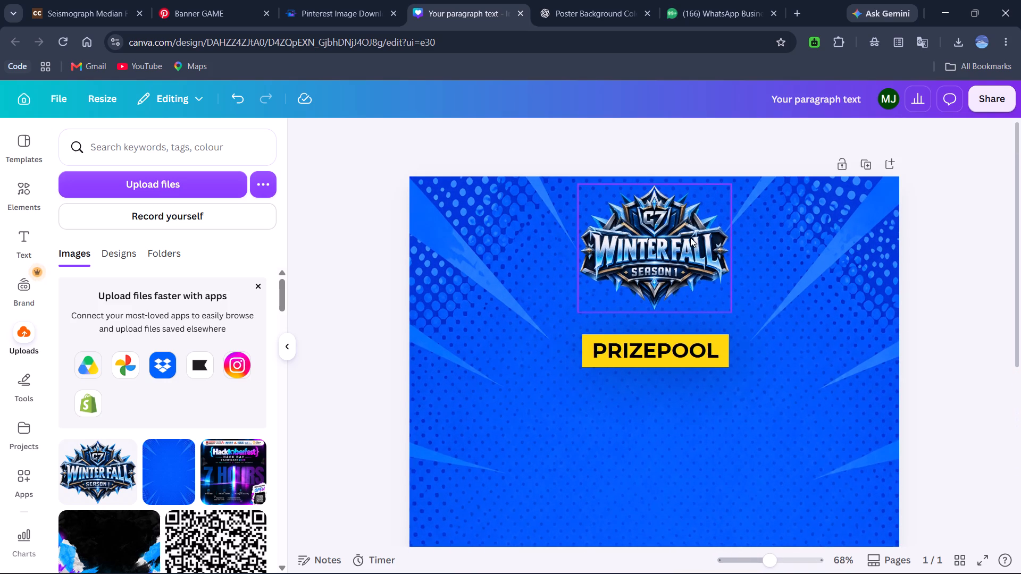
scroll(690, 238, "up", 1)
left_click(863, 281)
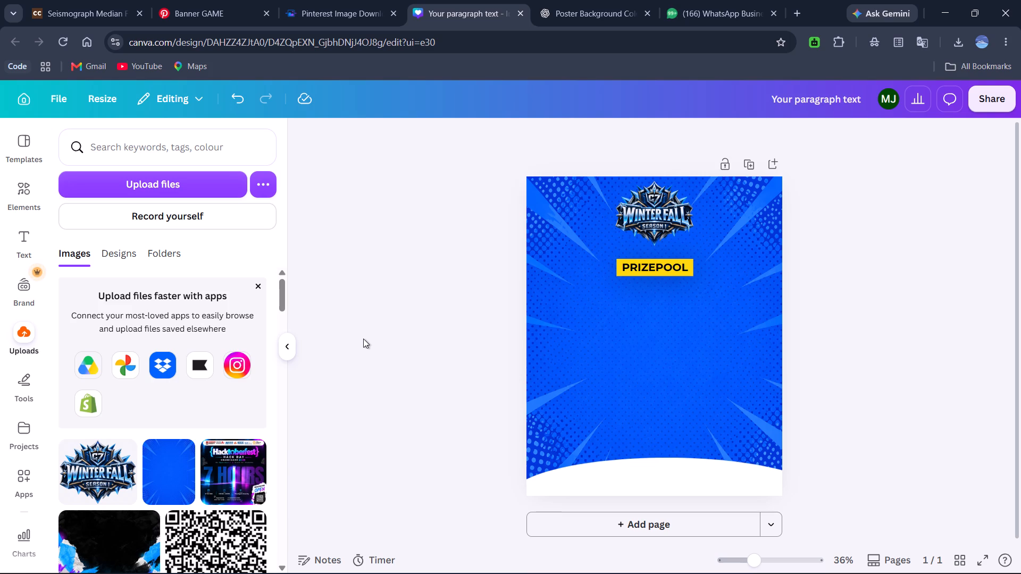
Add a text box below the PRIZEPOOL label reading "1,00,000 INR".
left_click(23, 230)
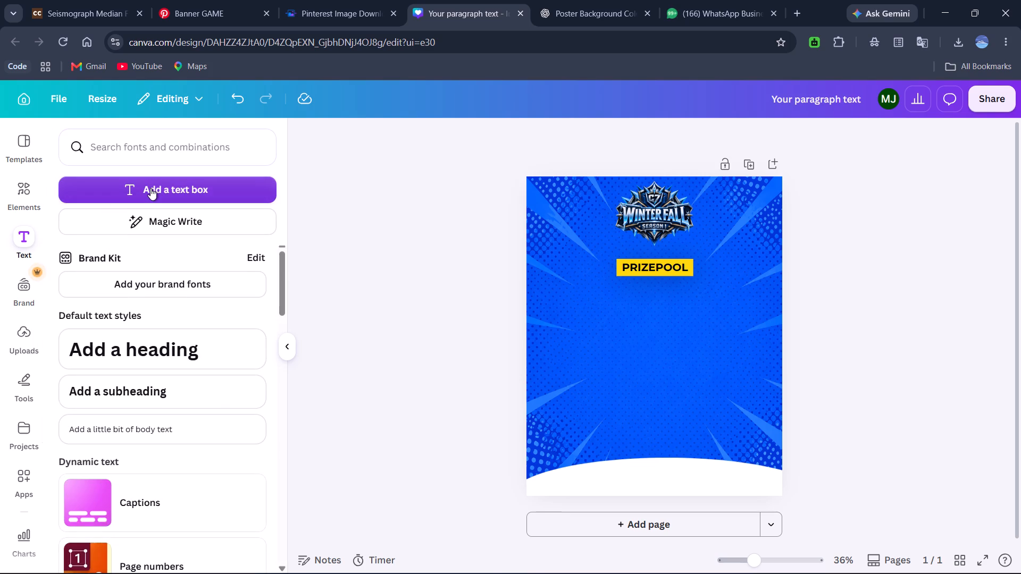
left_click(150, 188)
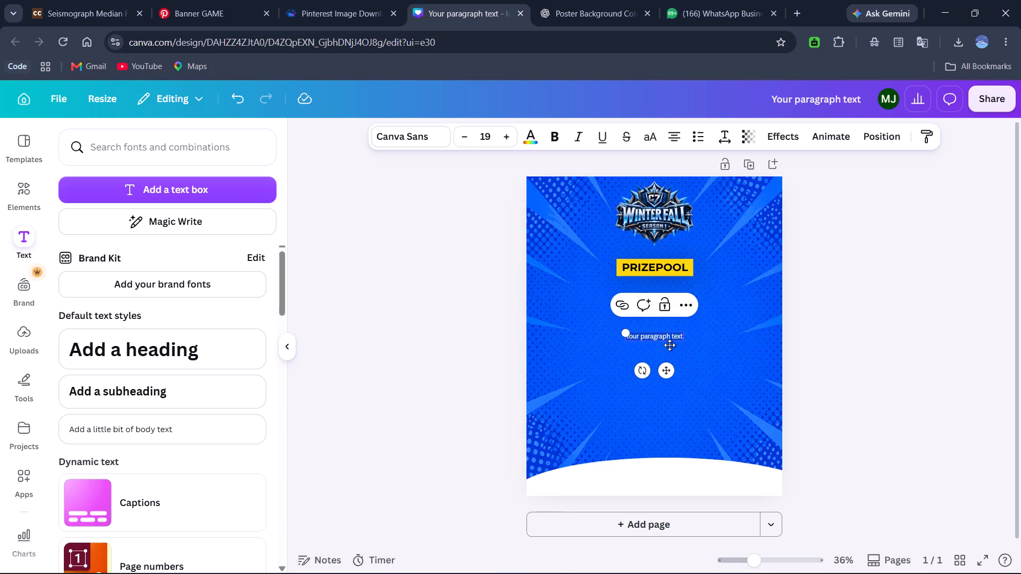
key("ctrl+a")
key("1")
type("00")
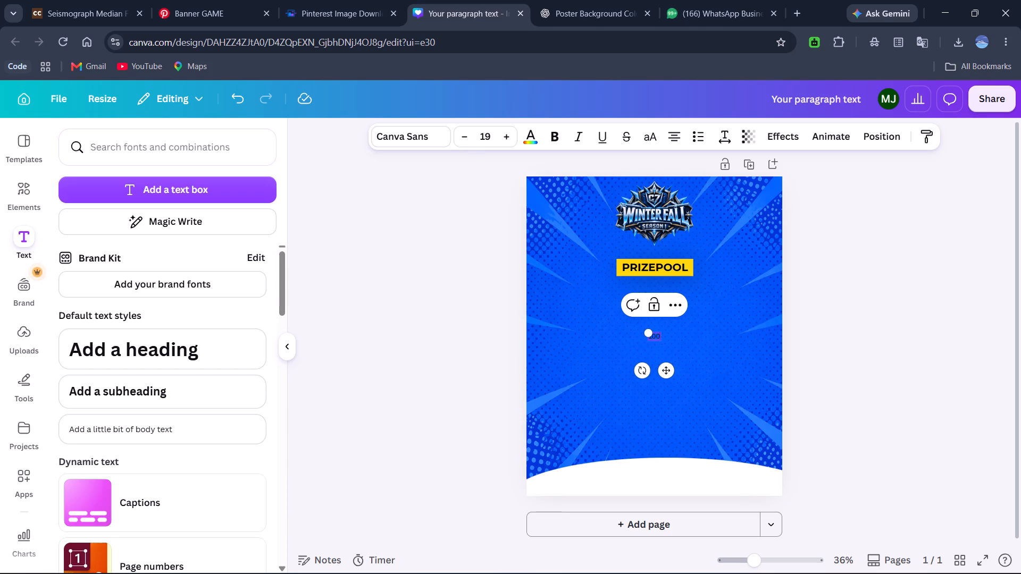
key("BackSpace")
key("BackSpace")
type(",00,")
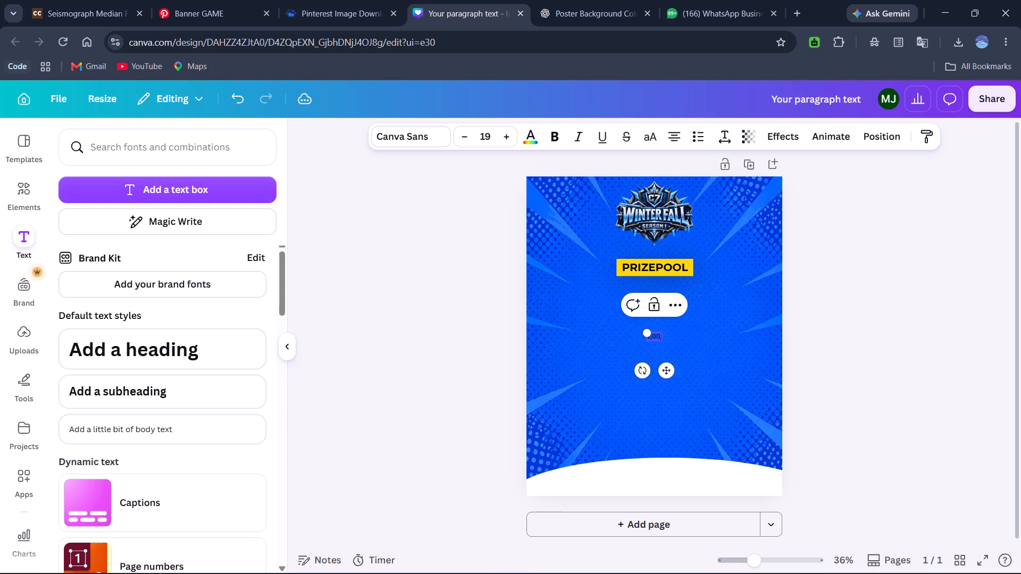
type("000 INR")
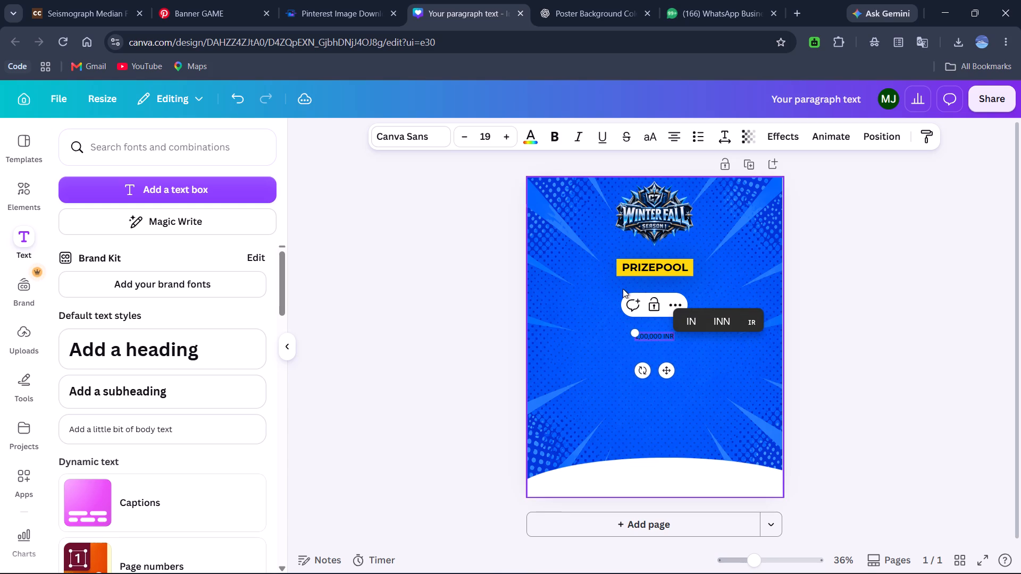
Change the font of the "1,00,000 INR" text to Norwester.
key("ctrl+a")
left_click(423, 146)
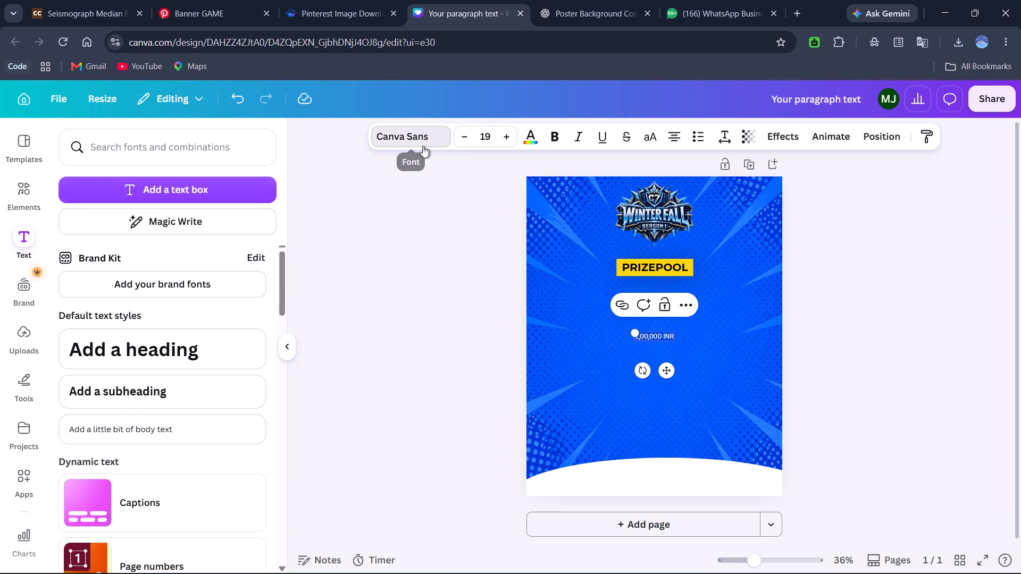
scroll(147, 390, "down", 2)
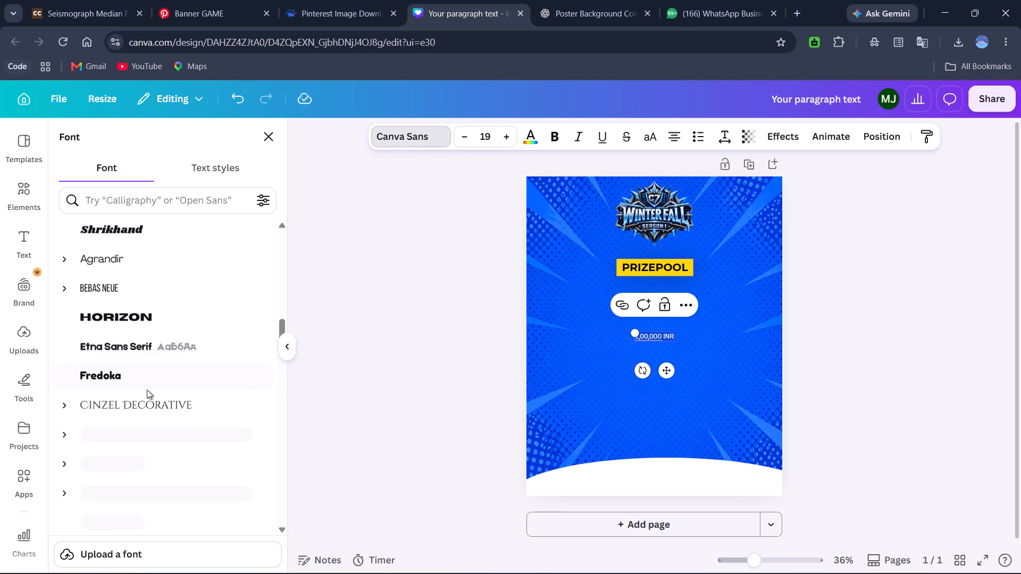
scroll(147, 390, "down", 4)
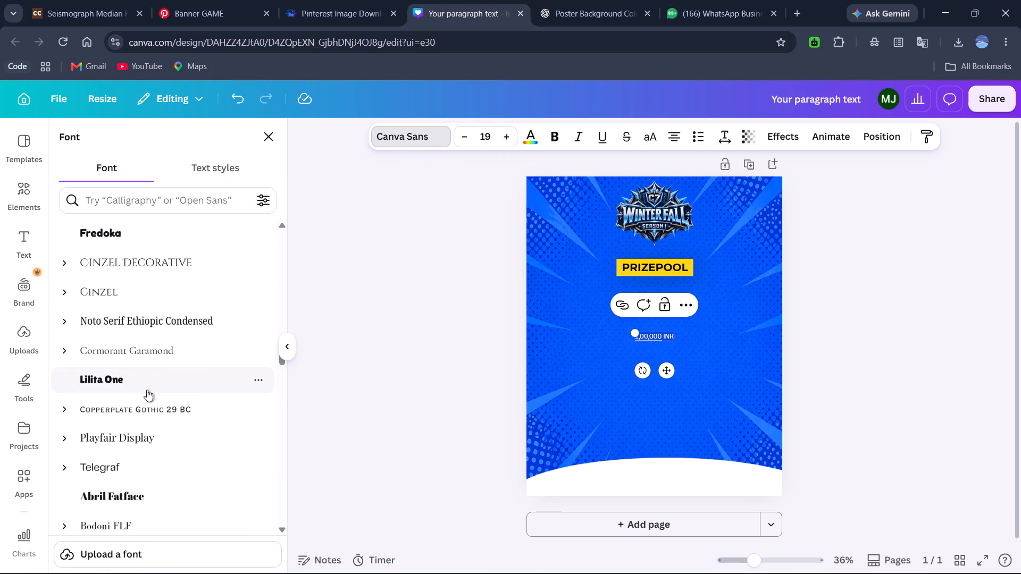
scroll(147, 390, "up", 1)
scroll(147, 390, "down", 1)
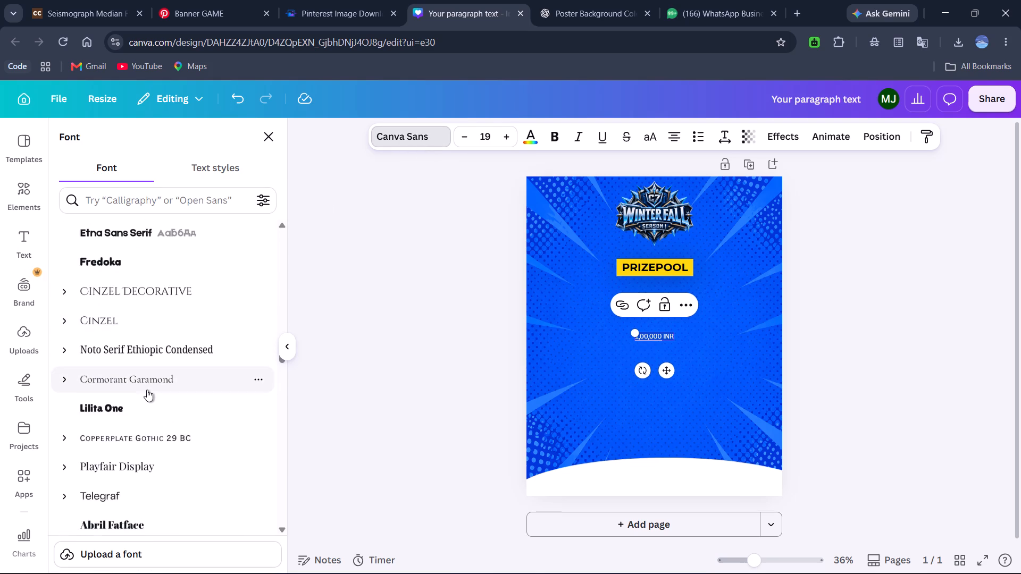
scroll(147, 390, "down", 2)
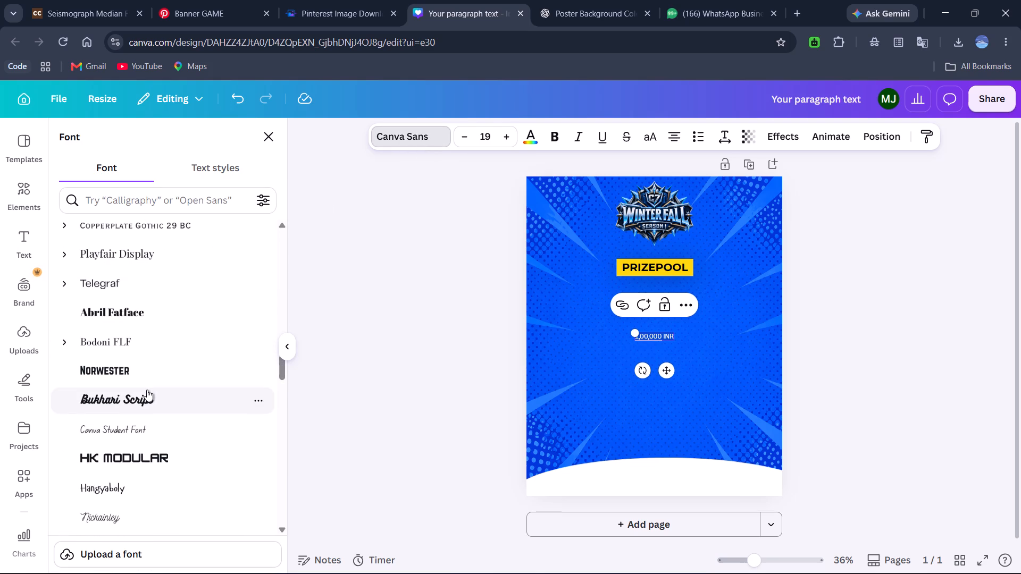
scroll(147, 390, "down", 2)
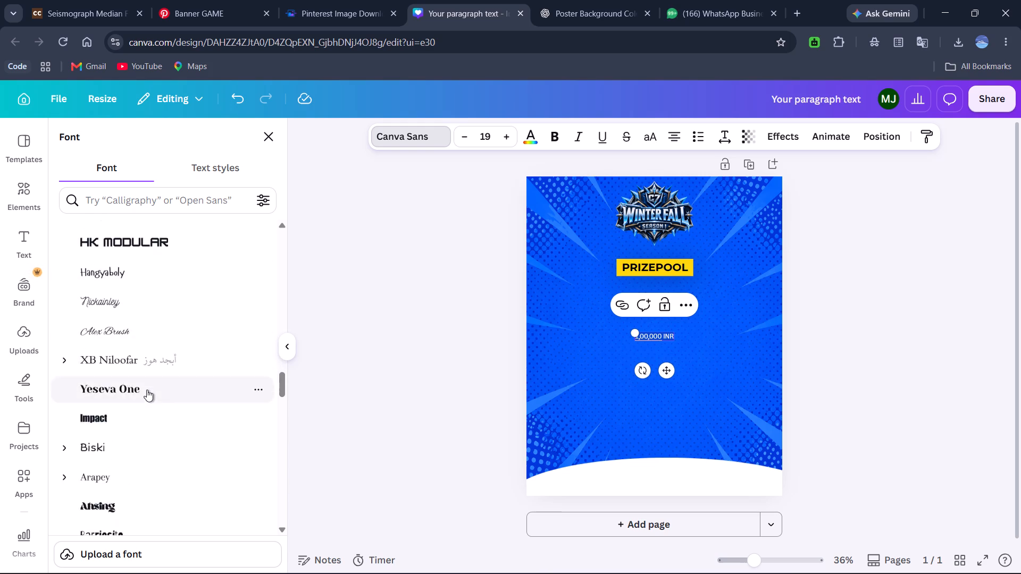
scroll(147, 390, "down", 4)
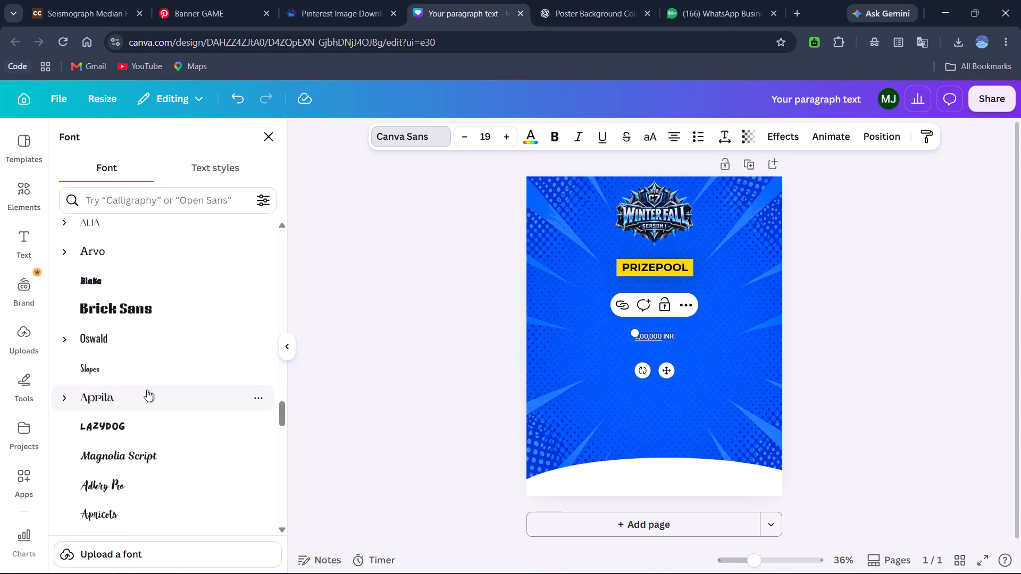
scroll(122, 362, "up", 3)
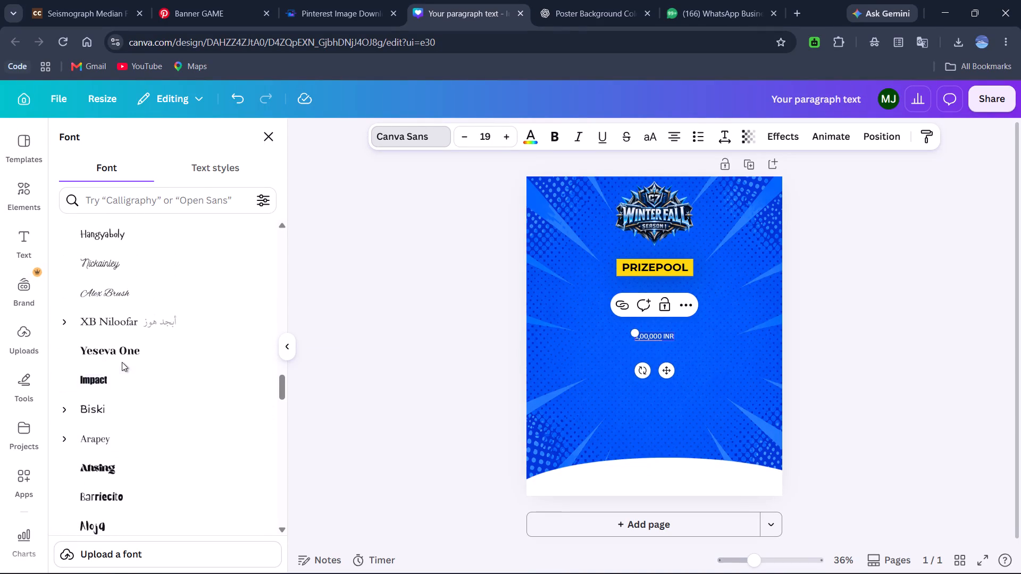
scroll(122, 362, "up", 3)
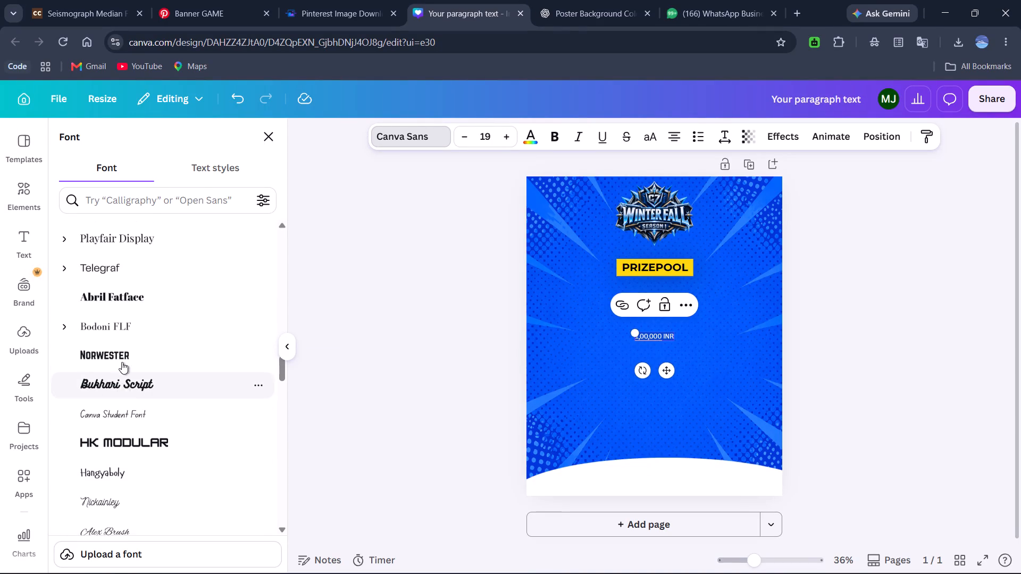
scroll(122, 362, "up", 1)
scroll(130, 274, "up", 1)
left_click(135, 468)
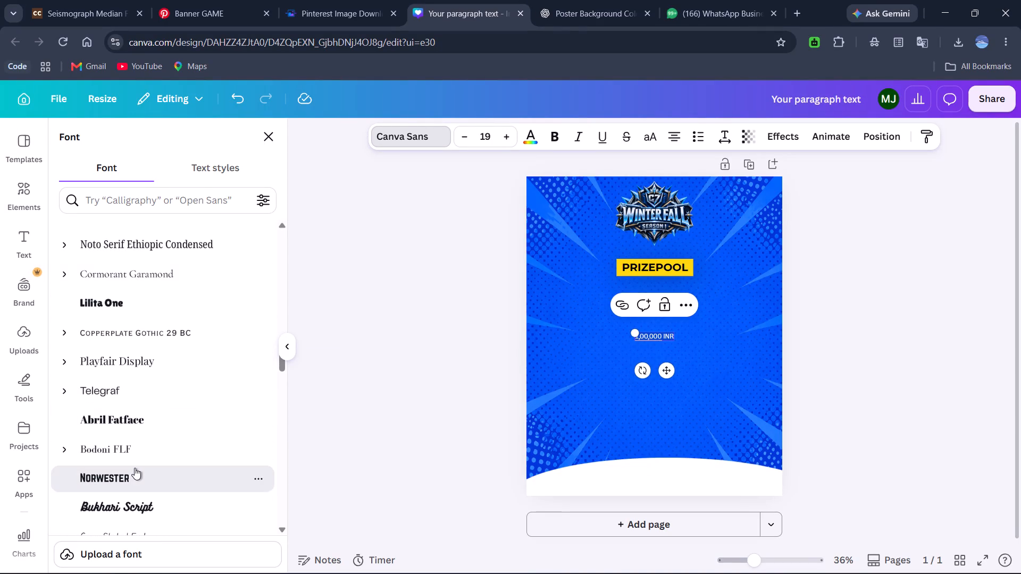
scroll(144, 419, "down", 3)
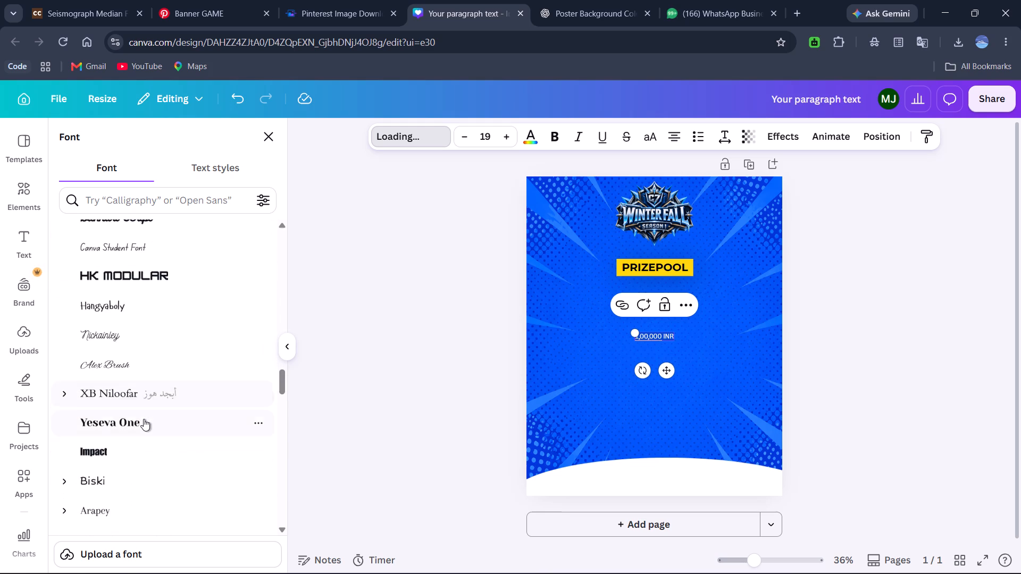
scroll(144, 419, "down", 6)
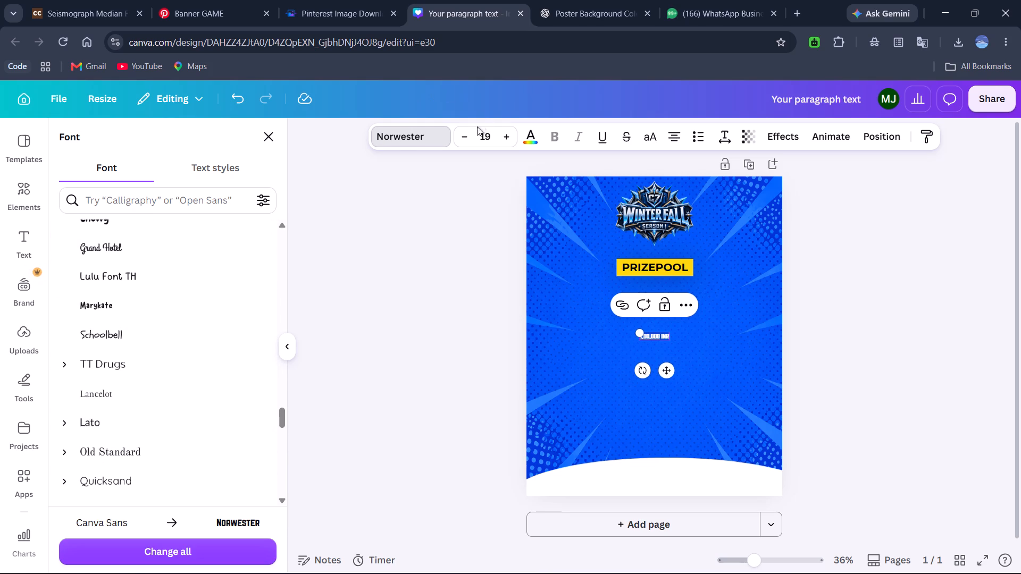
Enlarge the "1,00,000 INR" text to font size 151 so it spans nearly the poster's width, and deselect it.
triple_click(501, 140)
triple_click(501, 140)
left_click(501, 140)
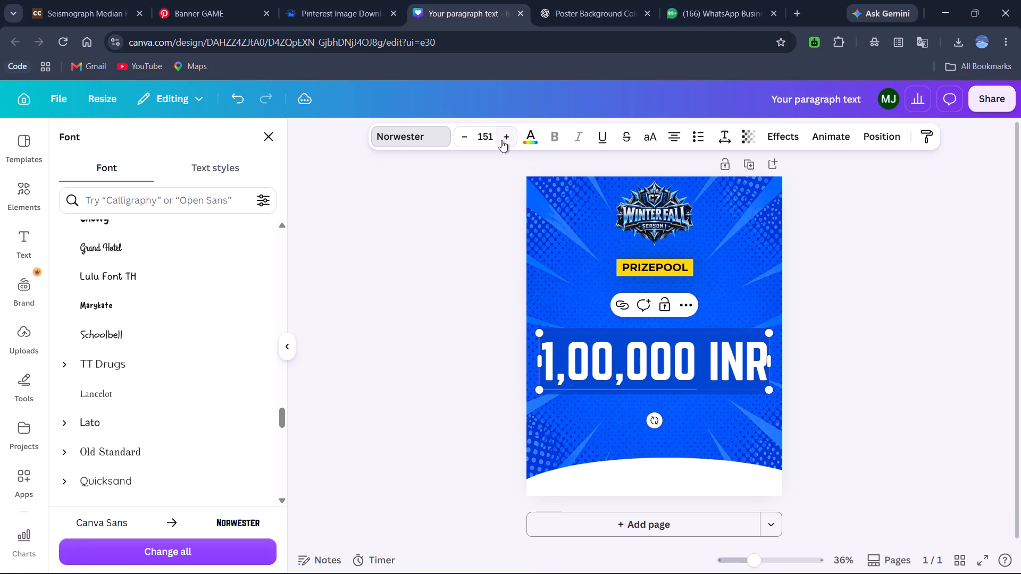
left_click(823, 378)
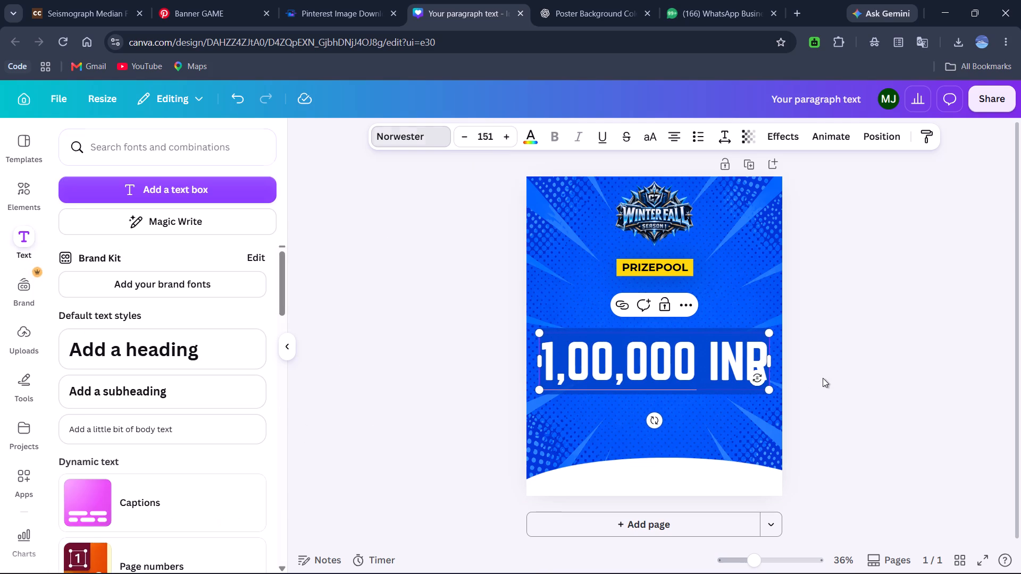
left_click(823, 378)
Colour the whole "1,00,000 INR" text white and deselect it.
left_click(713, 347)
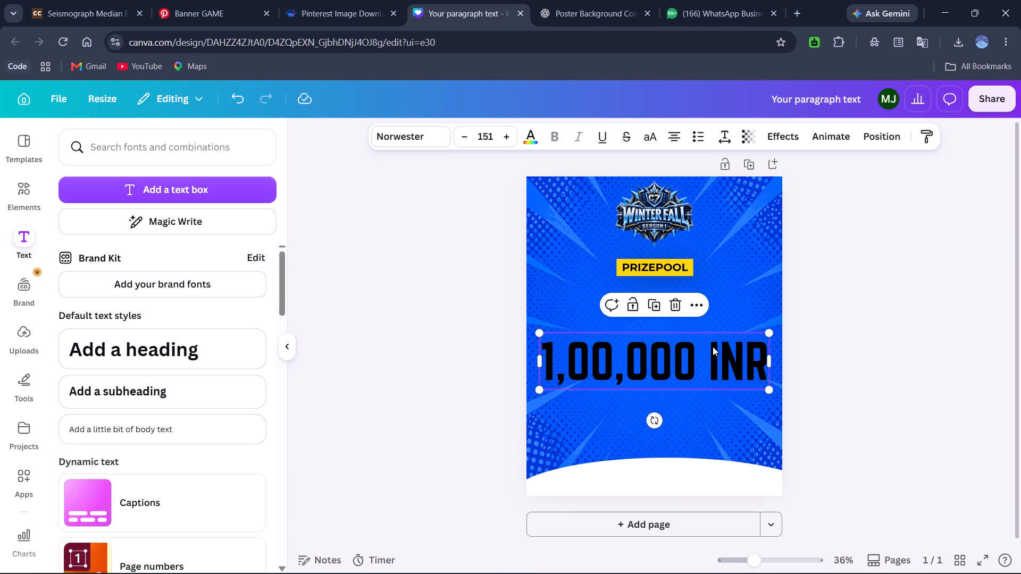
key("ctrl+a")
double_click(633, 349)
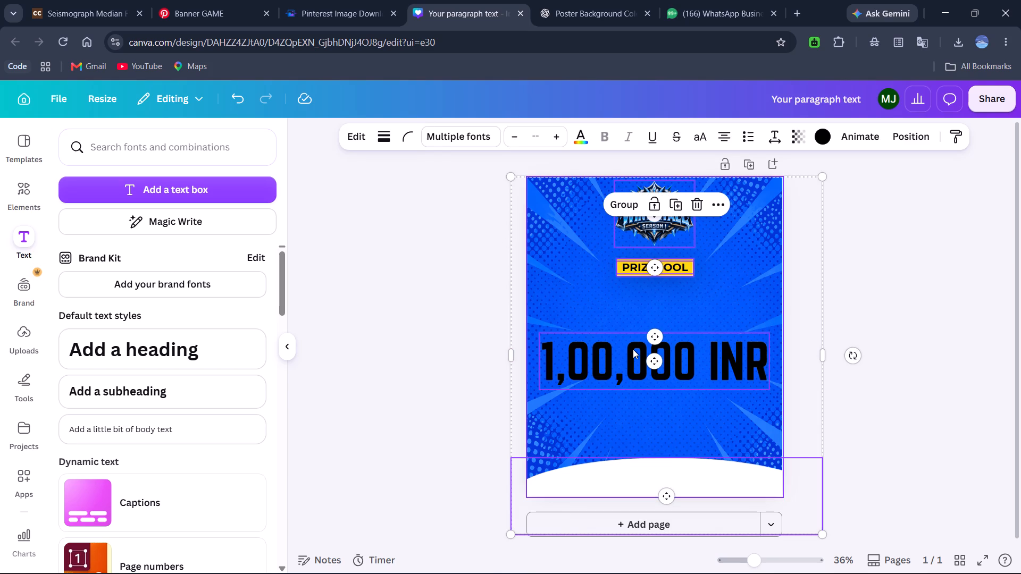
left_click(428, 330)
double_click(575, 354)
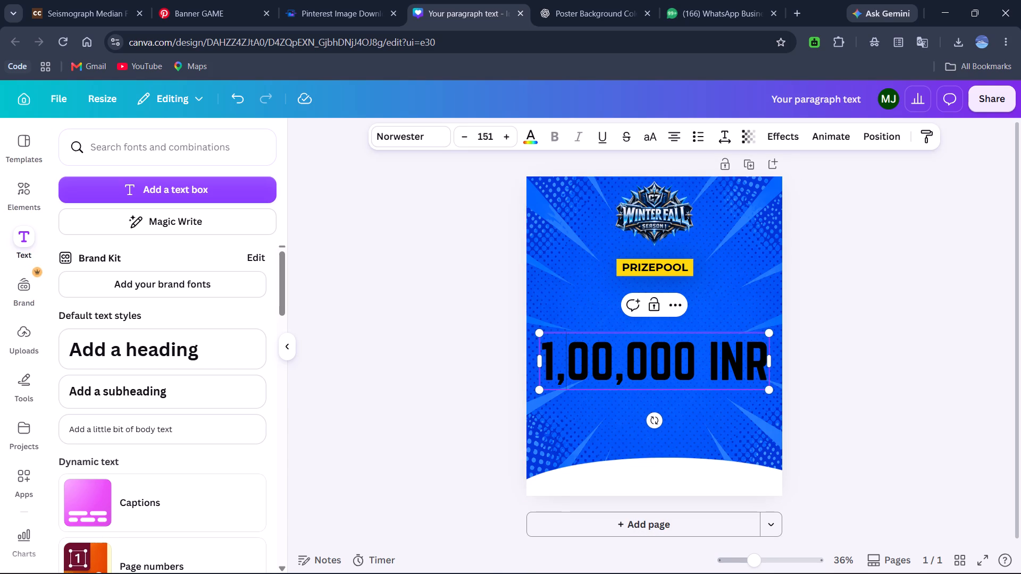
key("ctrl+a")
left_click(538, 134)
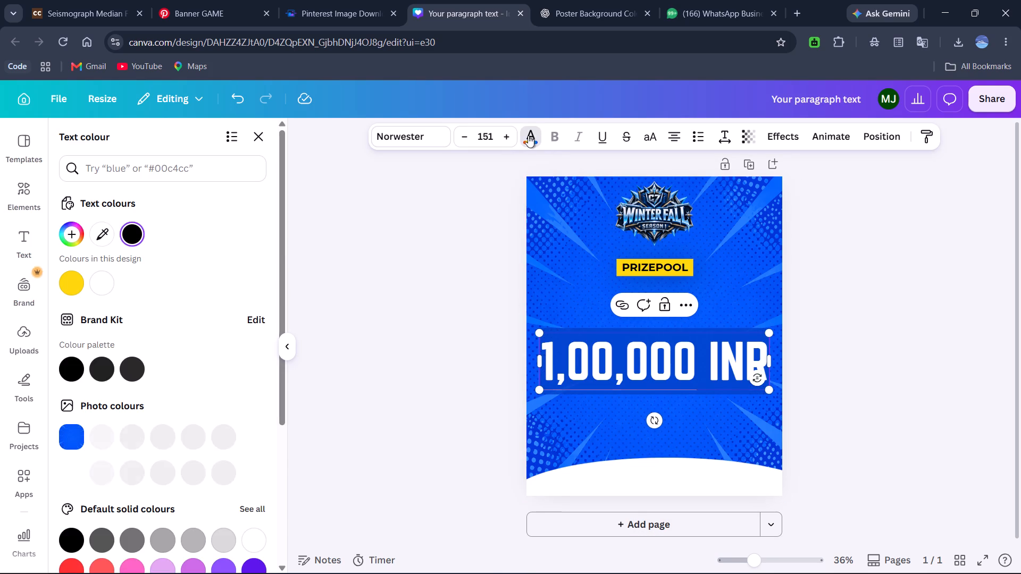
left_click(249, 529)
double_click(880, 360)
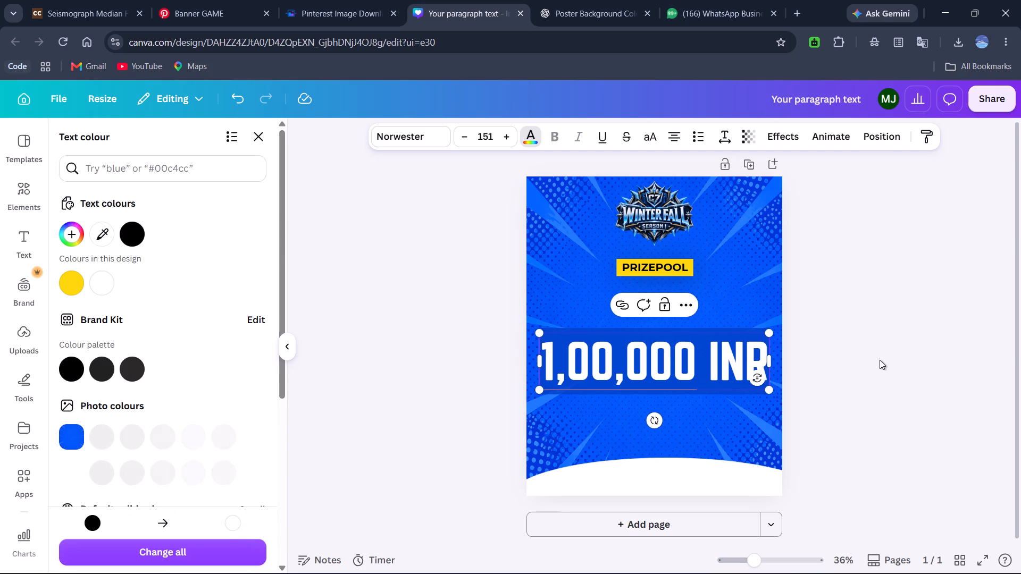
Move the "1,00,000 INR" text up to sit just below the yellow PRIZEPOOL label.
left_click_drag(722, 364, 721, 315)
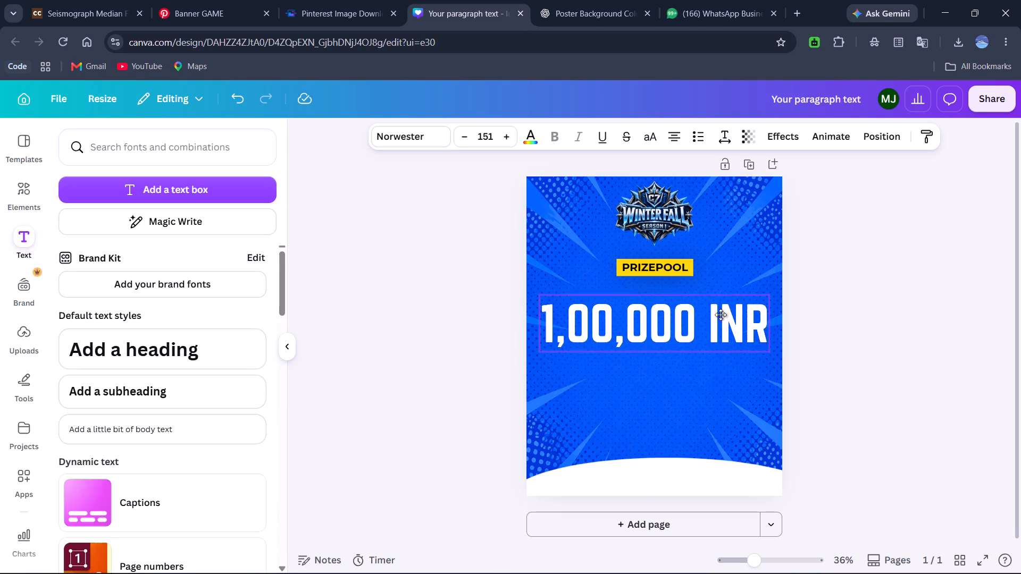
left_click_drag(721, 315, 721, 312)
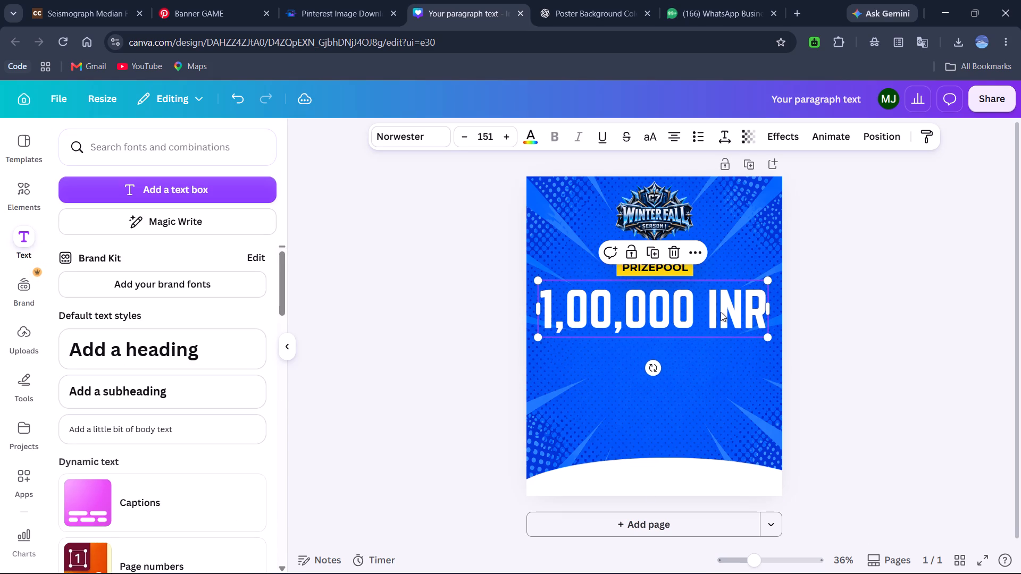
Check the Banner GAME reference on Pinterest, and raise the white curved shape at the bottom of the Canva poster slightly.
left_click(249, 16)
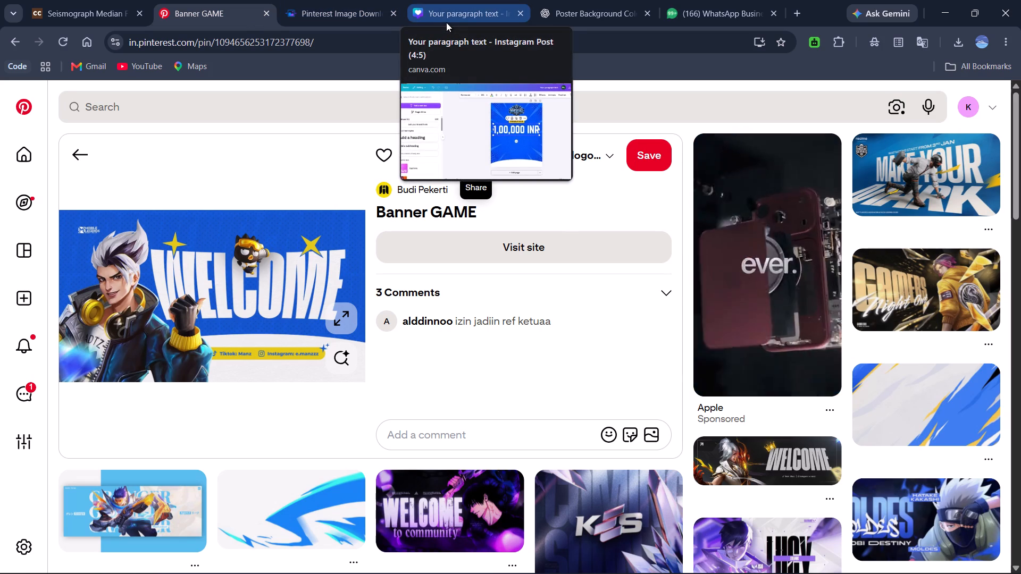
left_click(446, 22)
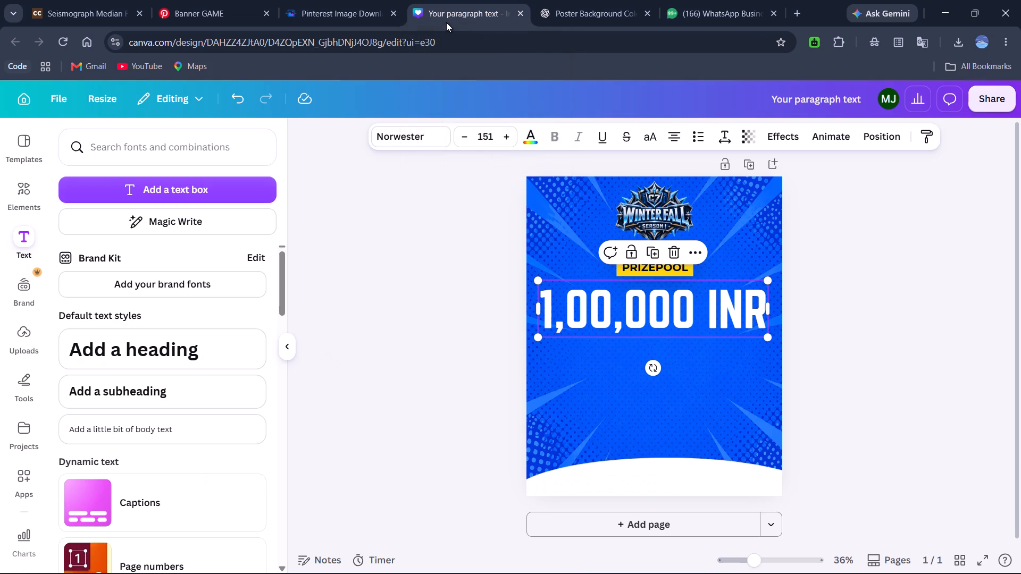
left_click(618, 475)
left_click_drag(618, 475, 617, 463)
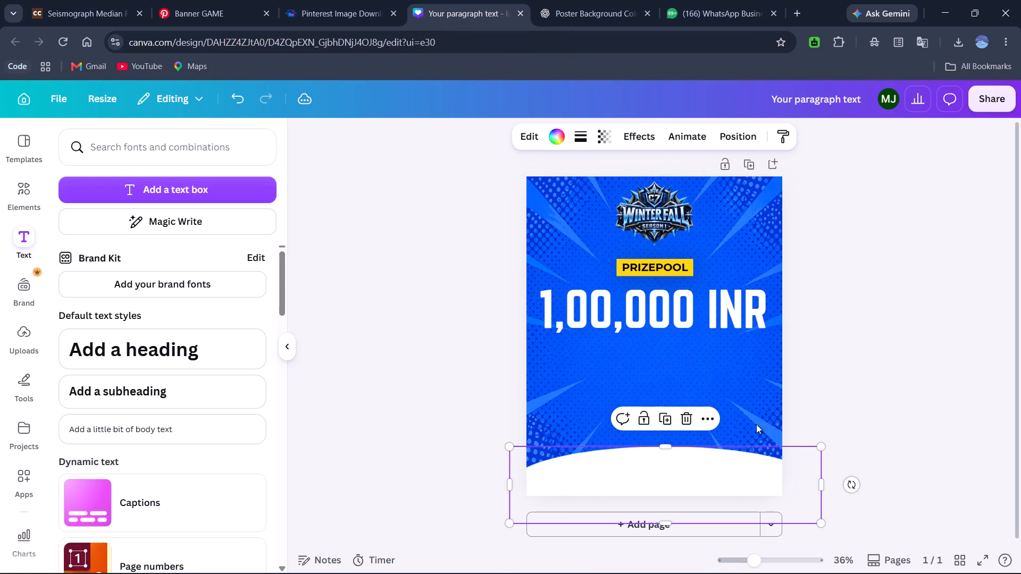
left_click(774, 419)
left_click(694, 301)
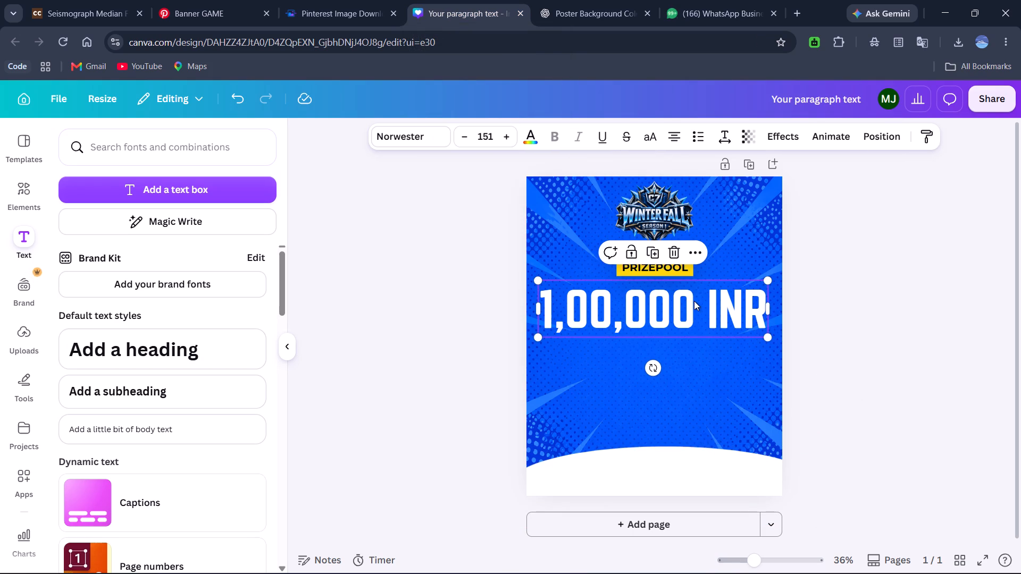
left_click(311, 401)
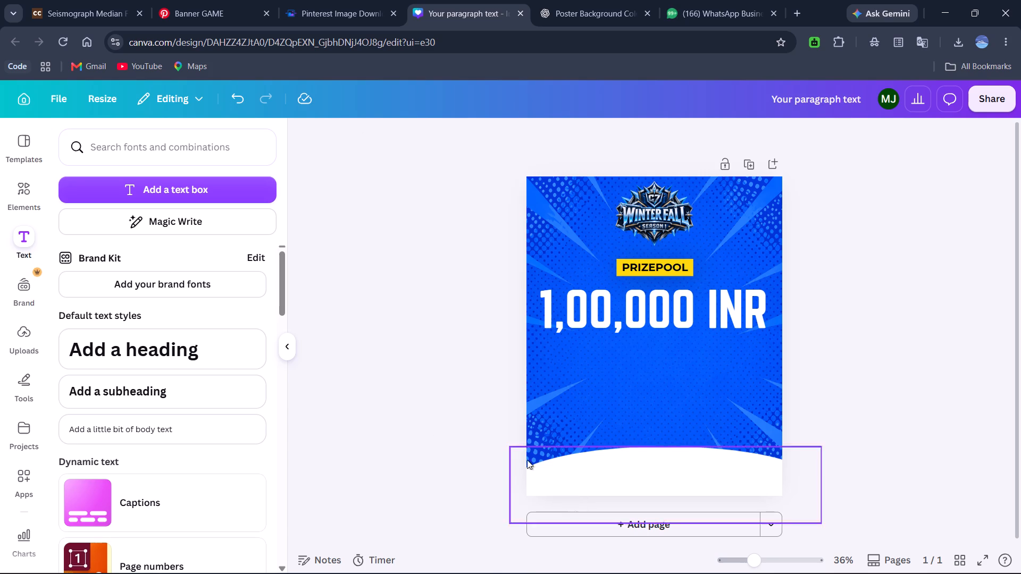
Browse the text apps and ready-made font combinations for a lettering style that suits the poster.
scroll(185, 408, "down", 3)
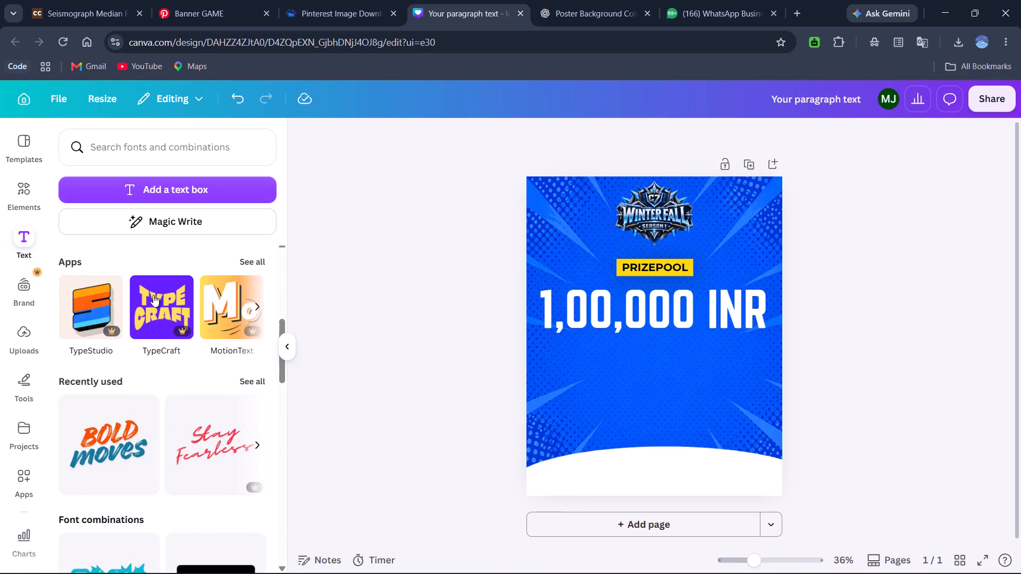
scroll(169, 487, "down", 1)
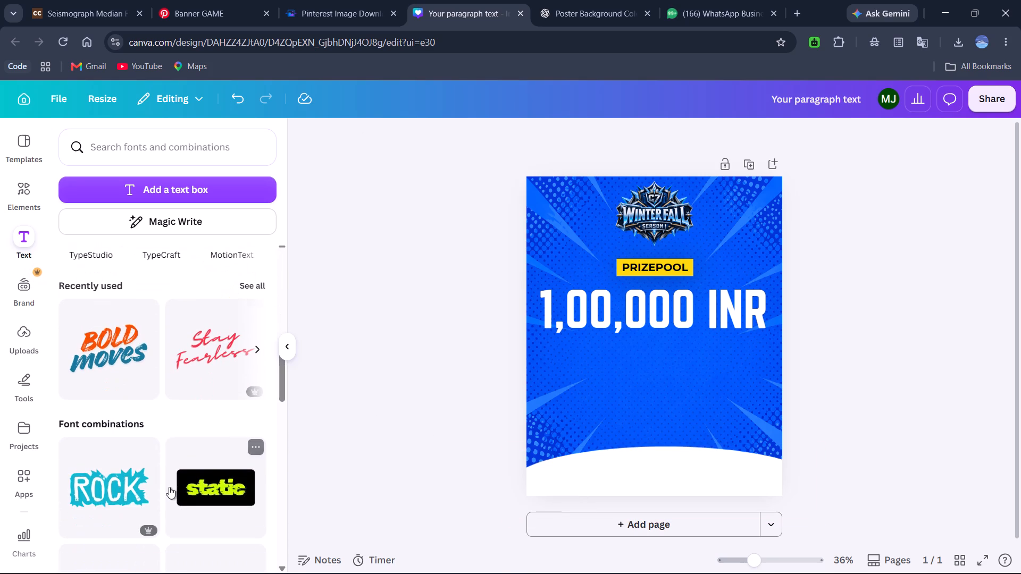
scroll(169, 487, "up", 1)
scroll(200, 429, "left", 2)
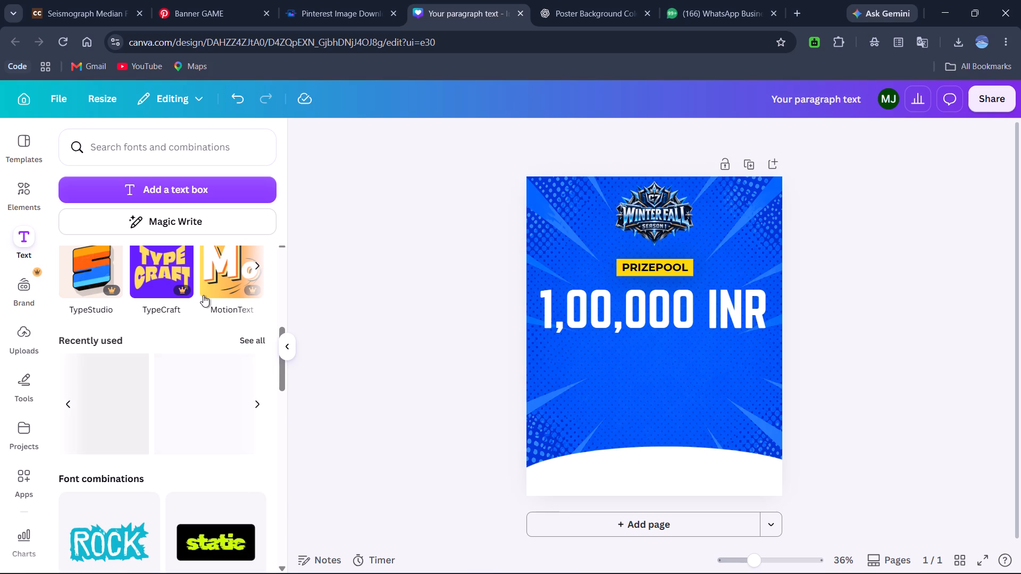
scroll(203, 295, "left", 2)
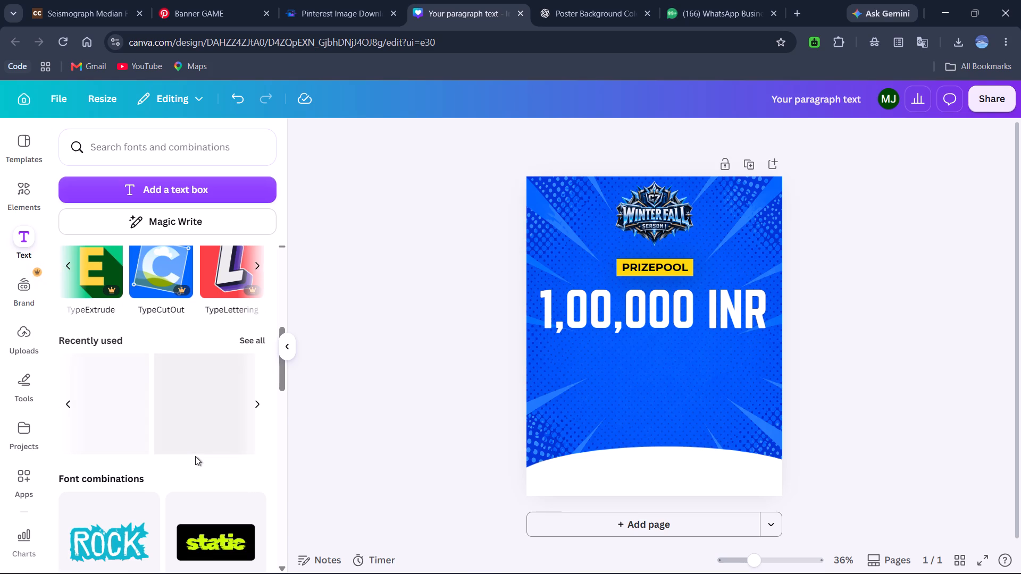
scroll(213, 369, "down", 3)
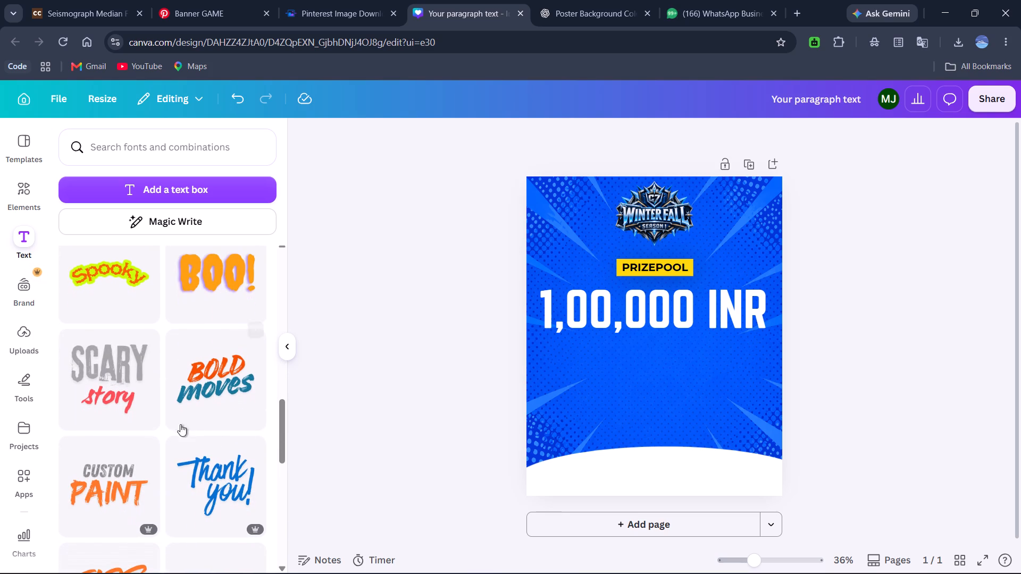
scroll(173, 435, "down", 1)
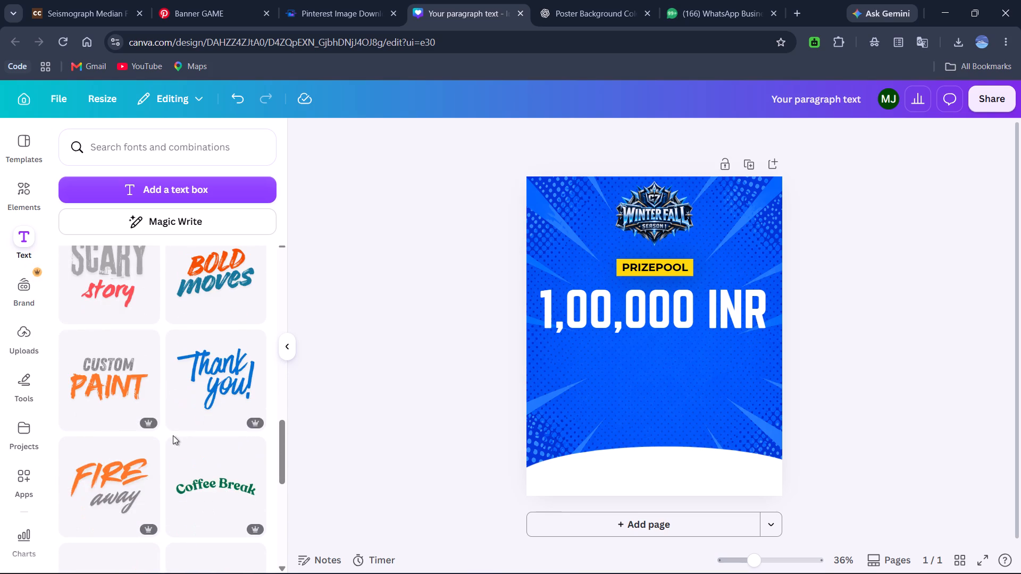
scroll(173, 435, "up", 1)
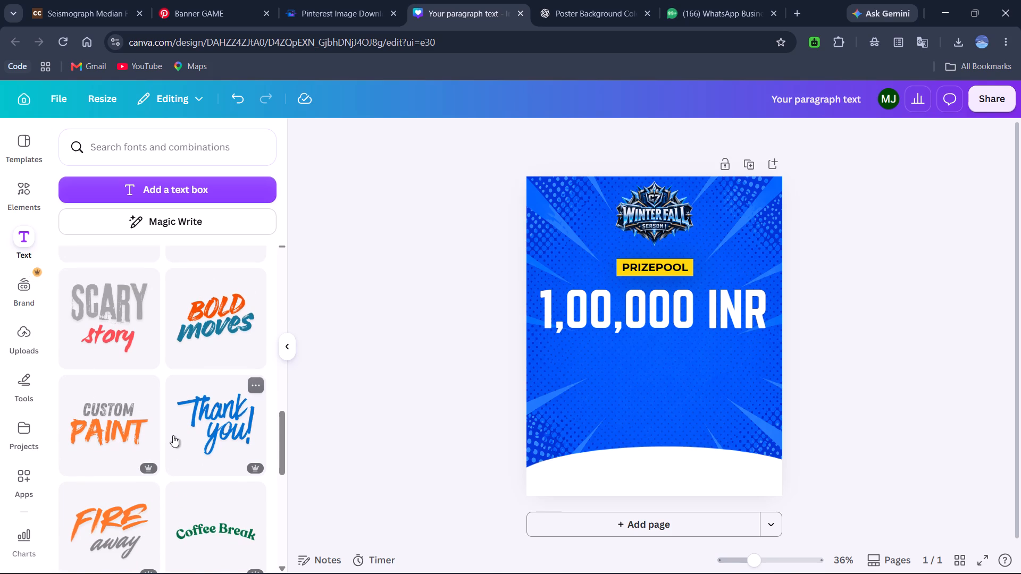
scroll(173, 435, "down", 5)
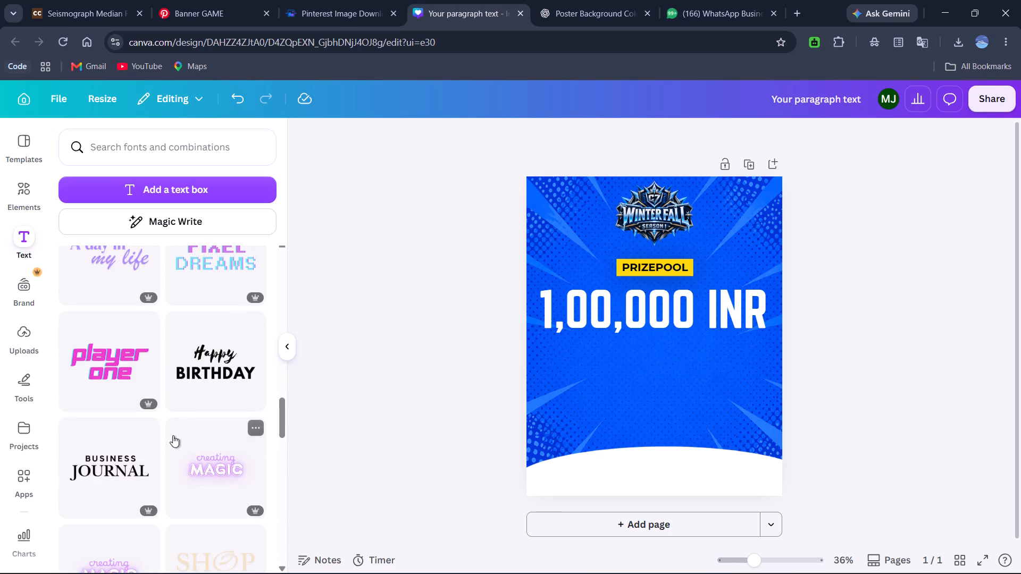
scroll(173, 435, "down", 3)
scroll(173, 435, "up", 1)
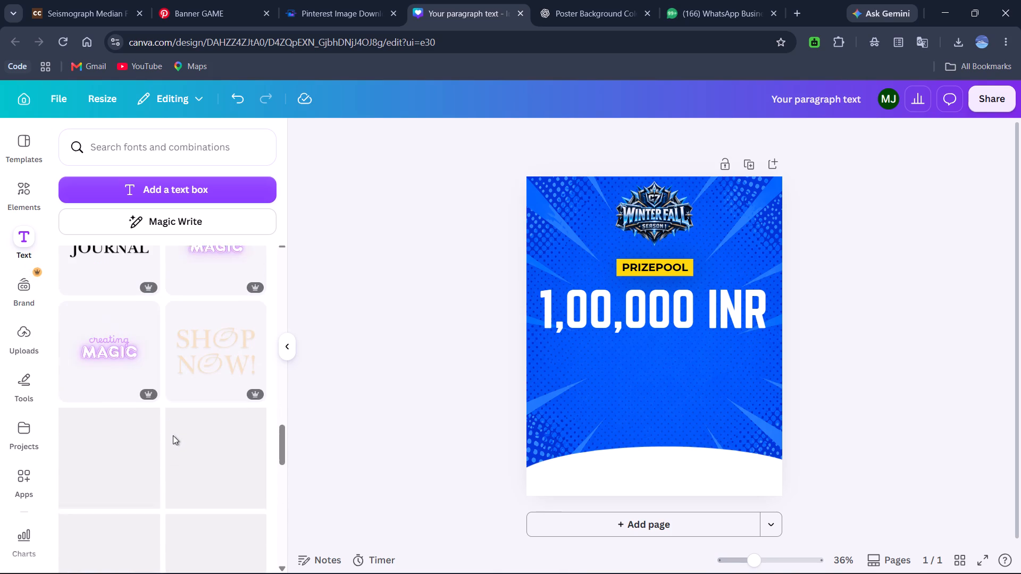
scroll(173, 435, "up", 7)
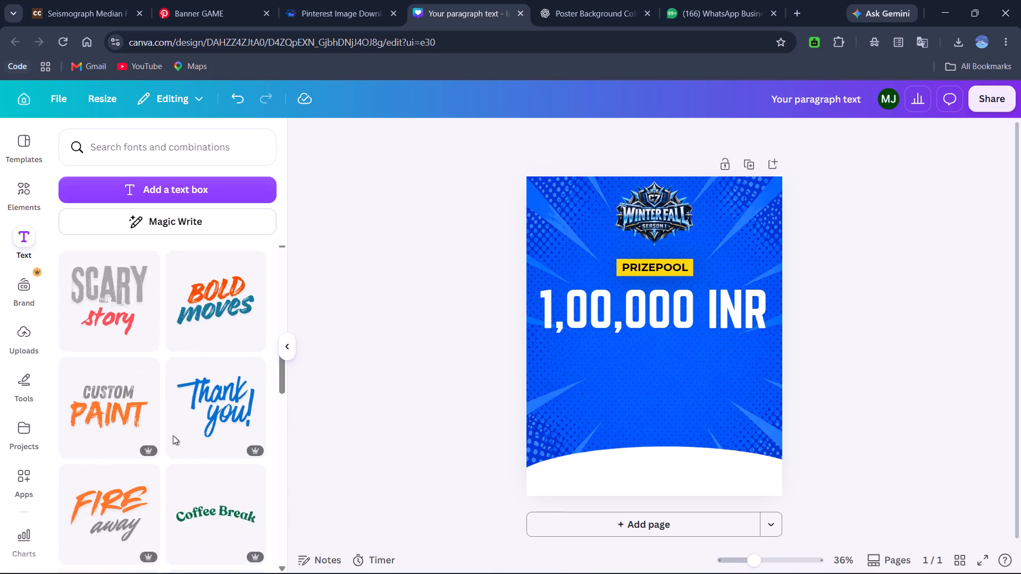
scroll(173, 435, "down", 3)
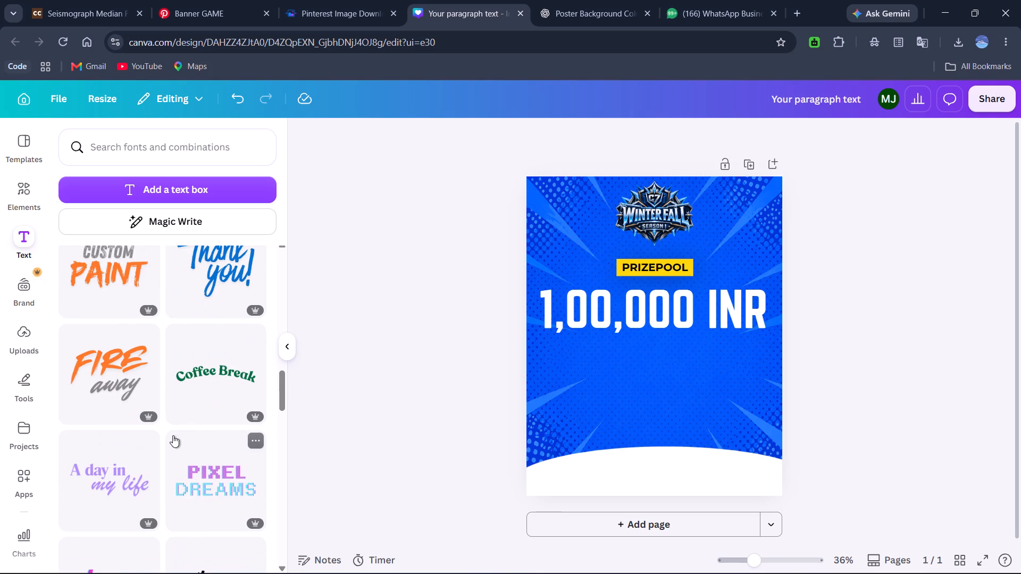
scroll(173, 435, "down", 5)
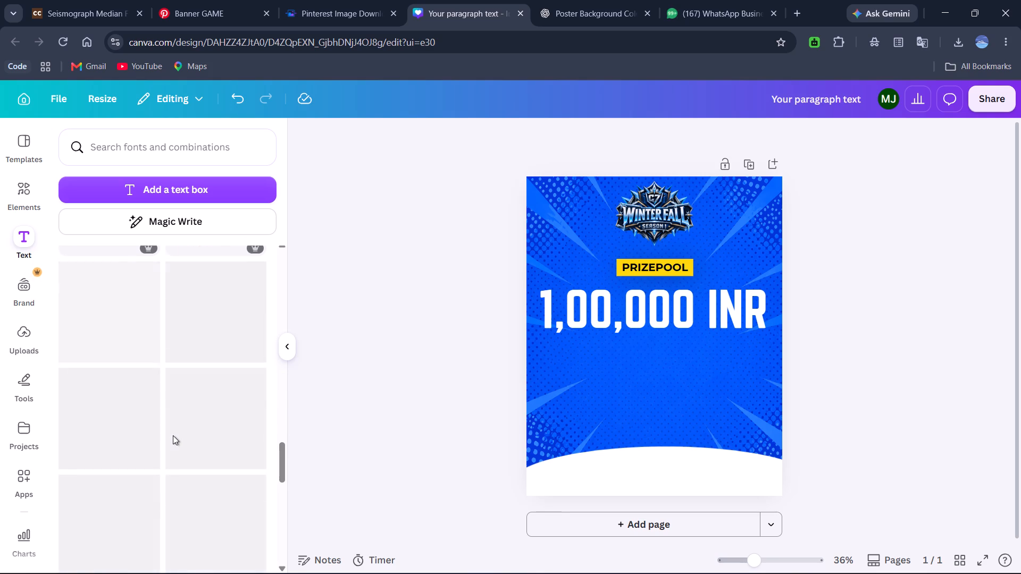
scroll(173, 435, "up", 3)
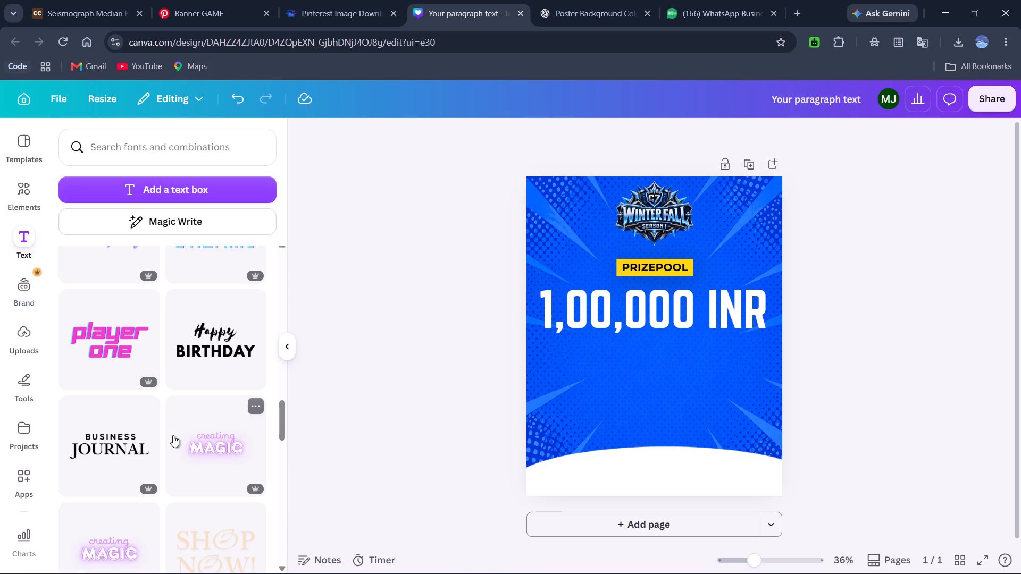
scroll(204, 434, "down", 4)
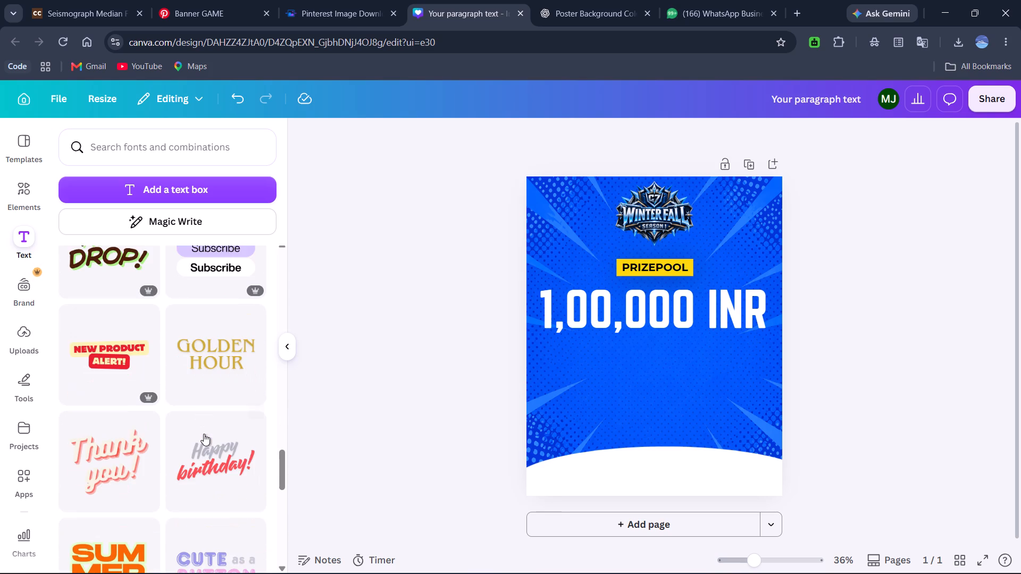
scroll(204, 434, "down", 3)
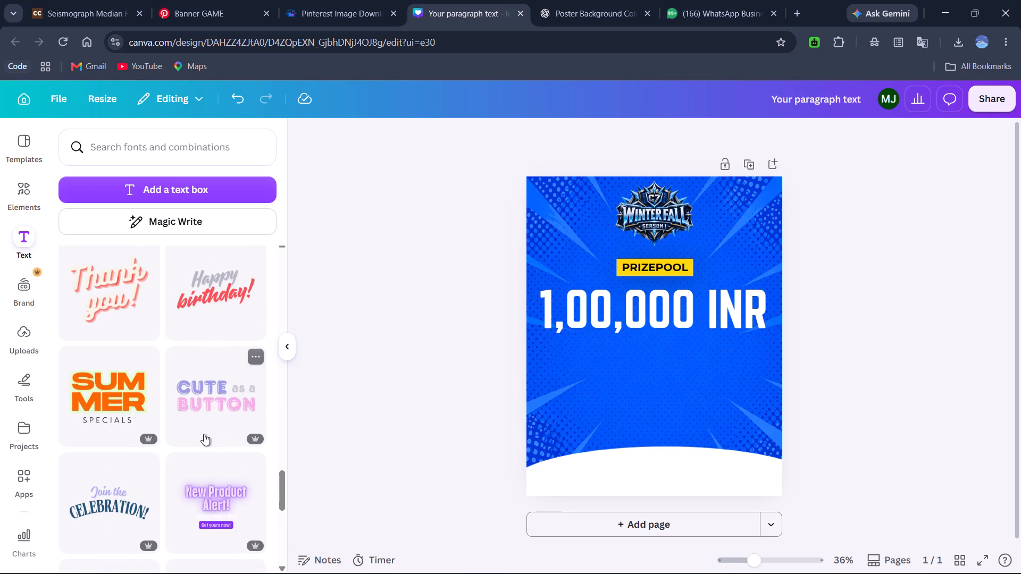
scroll(204, 434, "down", 2)
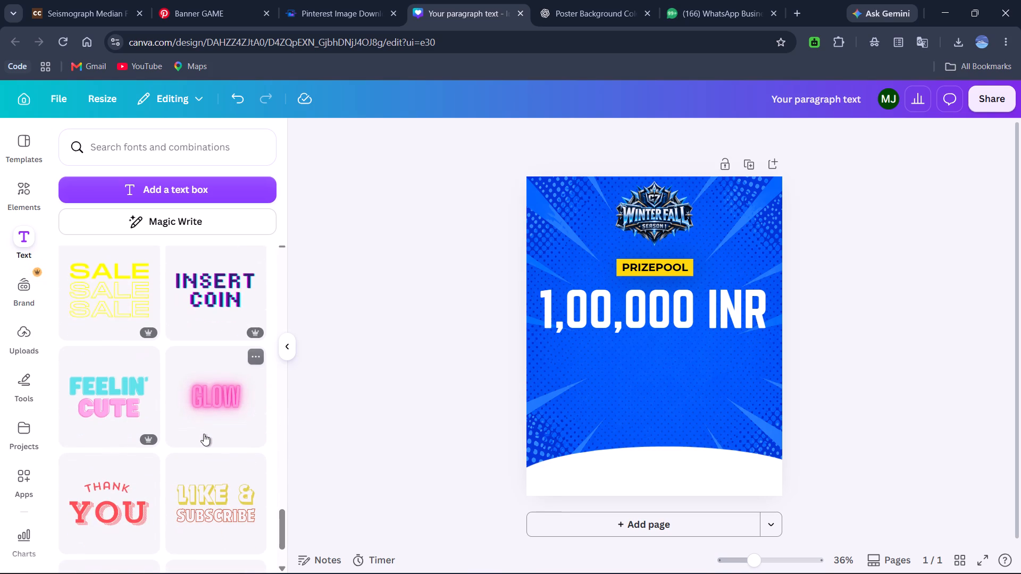
scroll(204, 434, "down", 2)
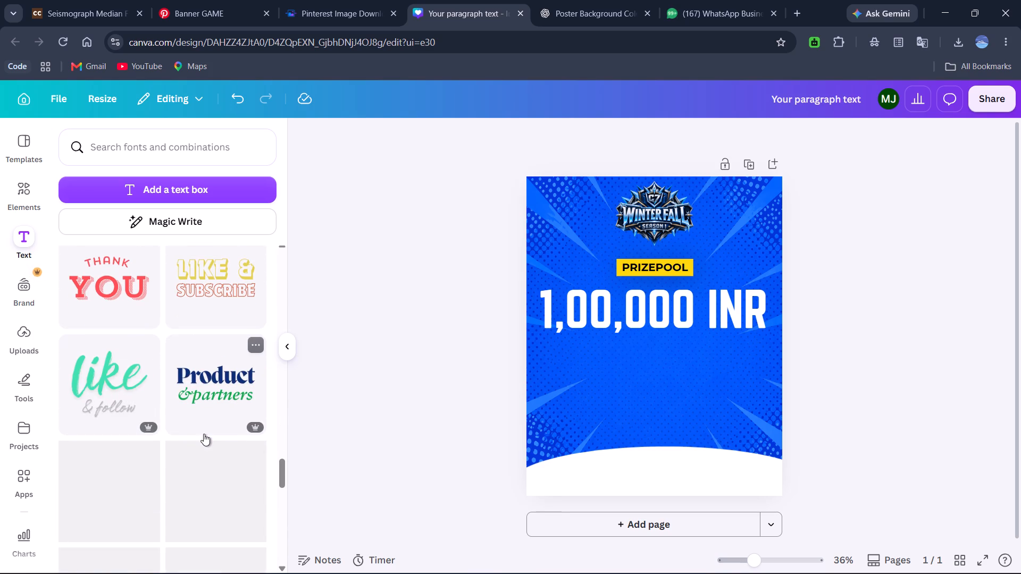
scroll(204, 434, "down", 1)
scroll(204, 434, "up", 1)
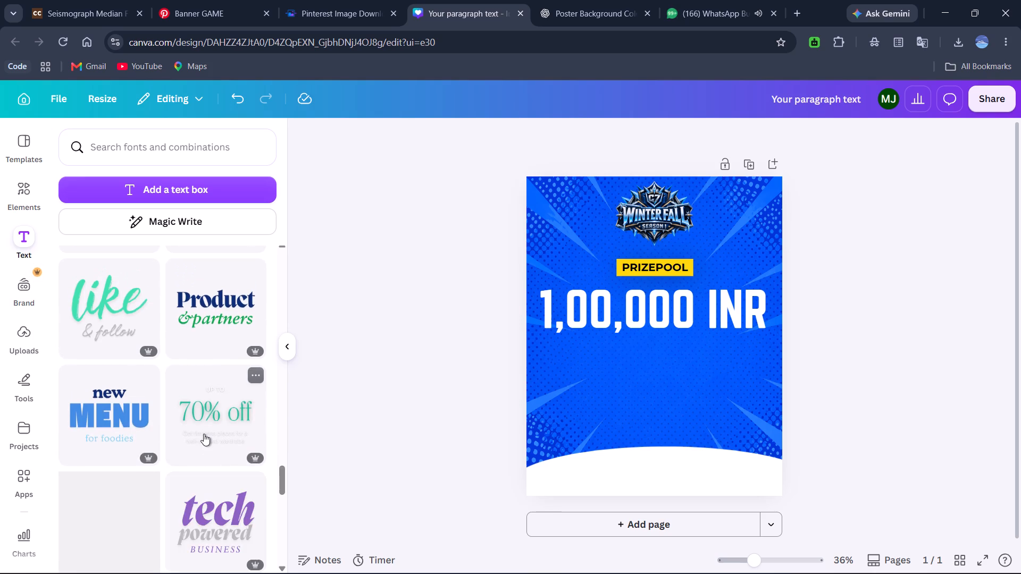
scroll(204, 434, "down", 3)
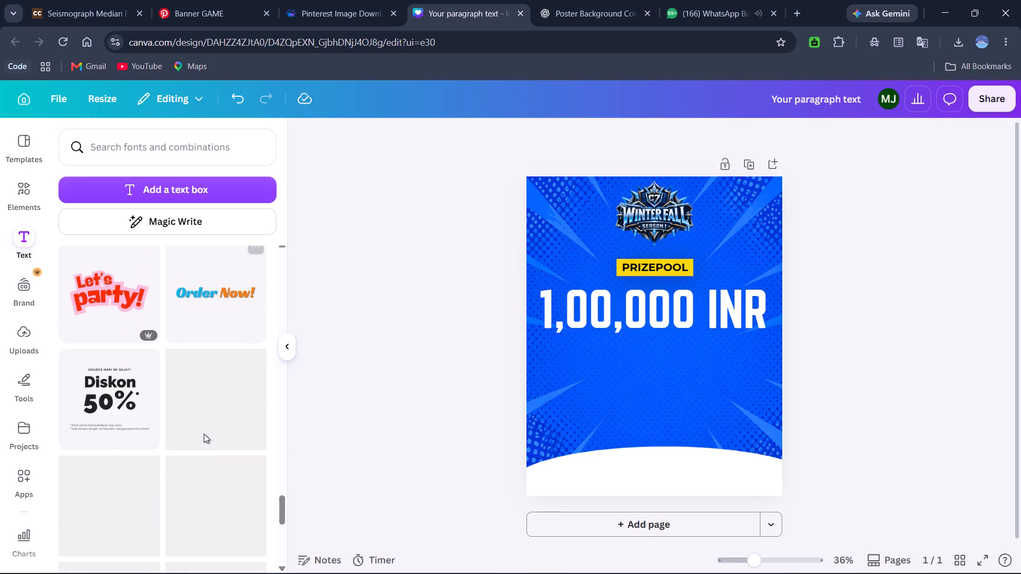
scroll(204, 434, "down", 1)
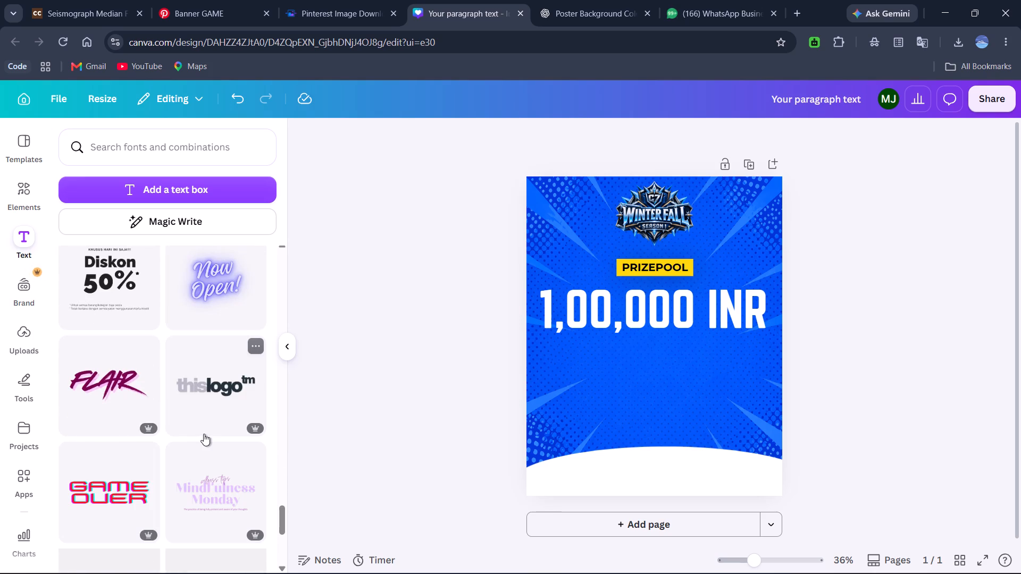
scroll(204, 434, "down", 1)
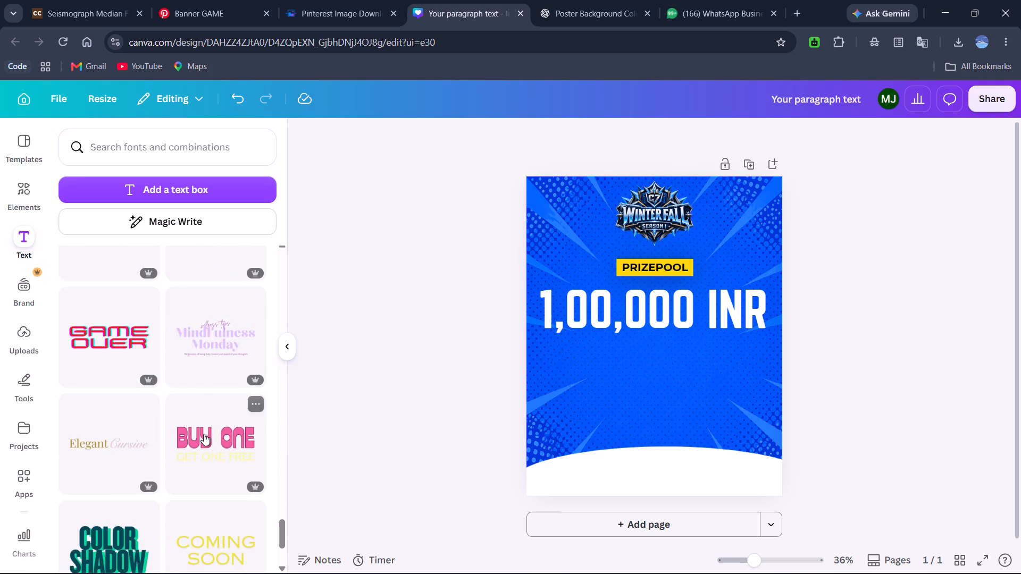
scroll(204, 434, "down", 1)
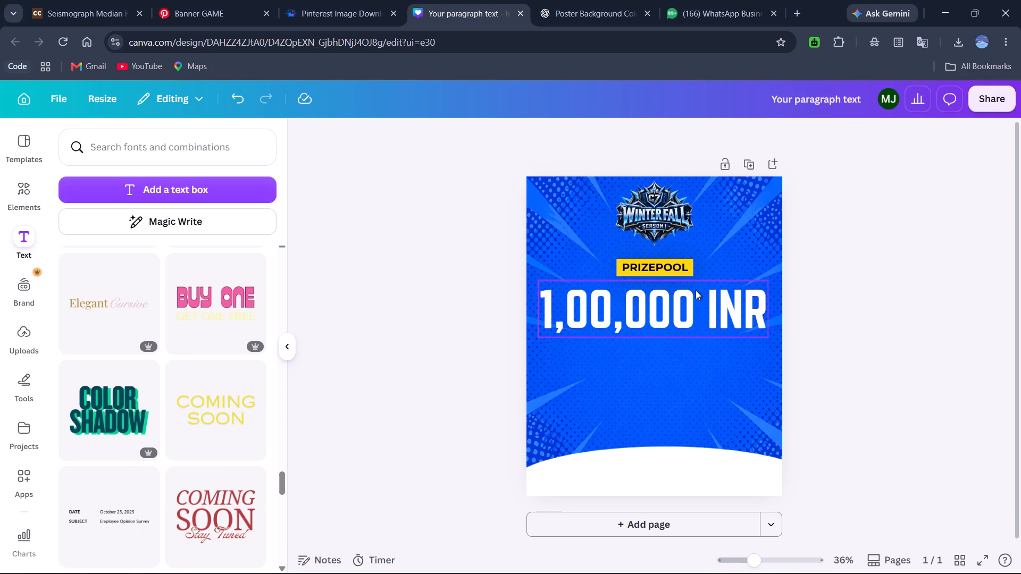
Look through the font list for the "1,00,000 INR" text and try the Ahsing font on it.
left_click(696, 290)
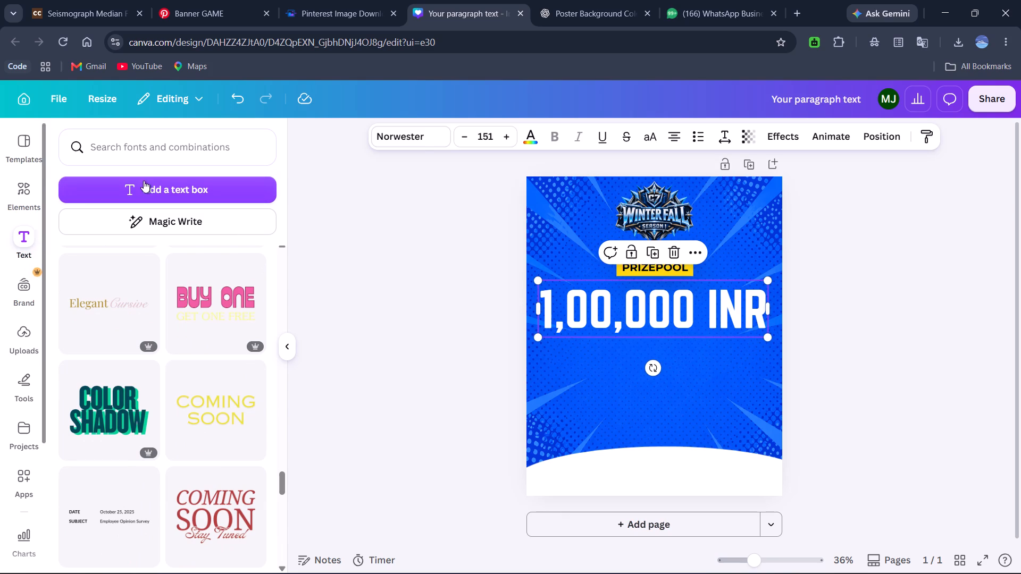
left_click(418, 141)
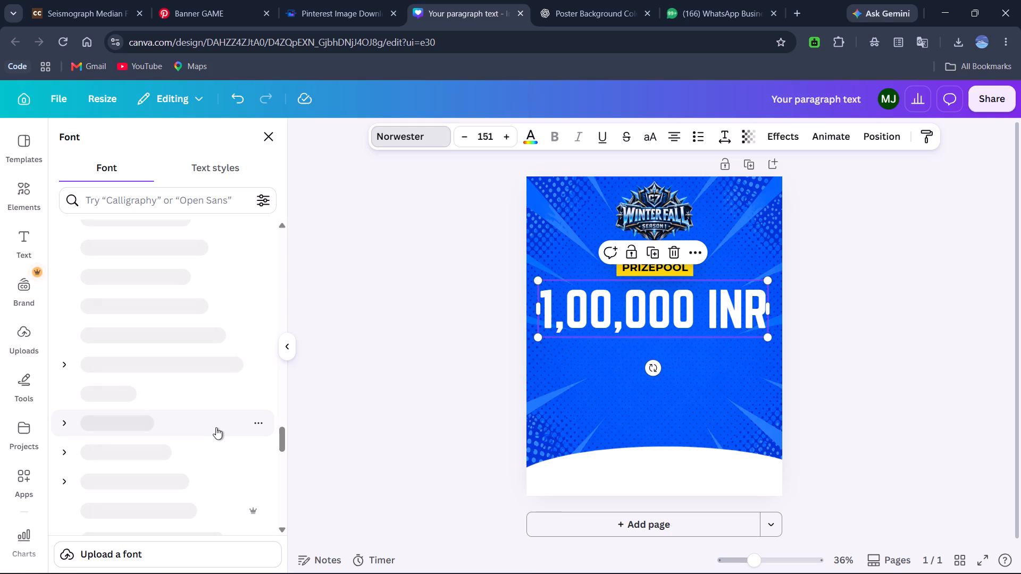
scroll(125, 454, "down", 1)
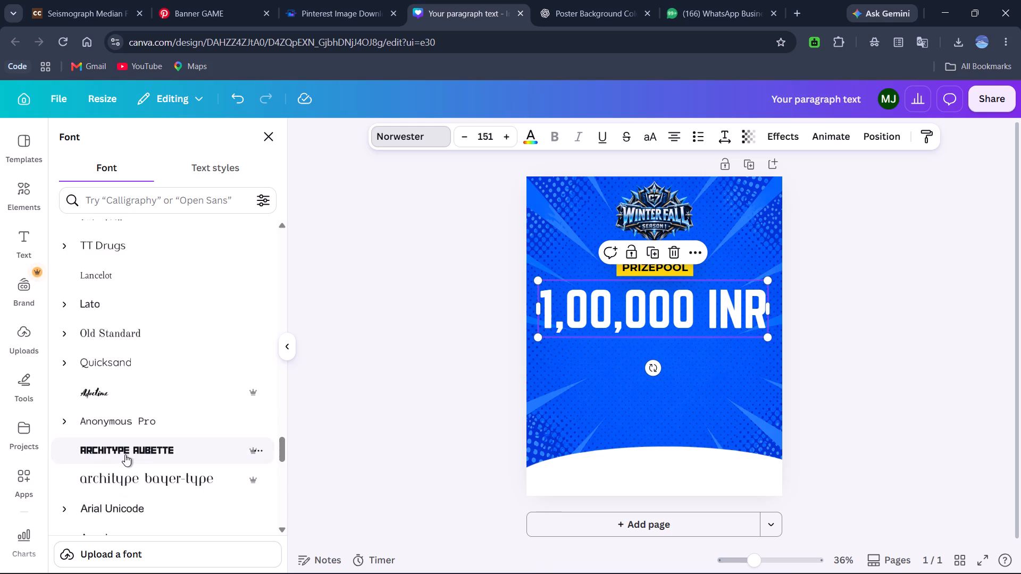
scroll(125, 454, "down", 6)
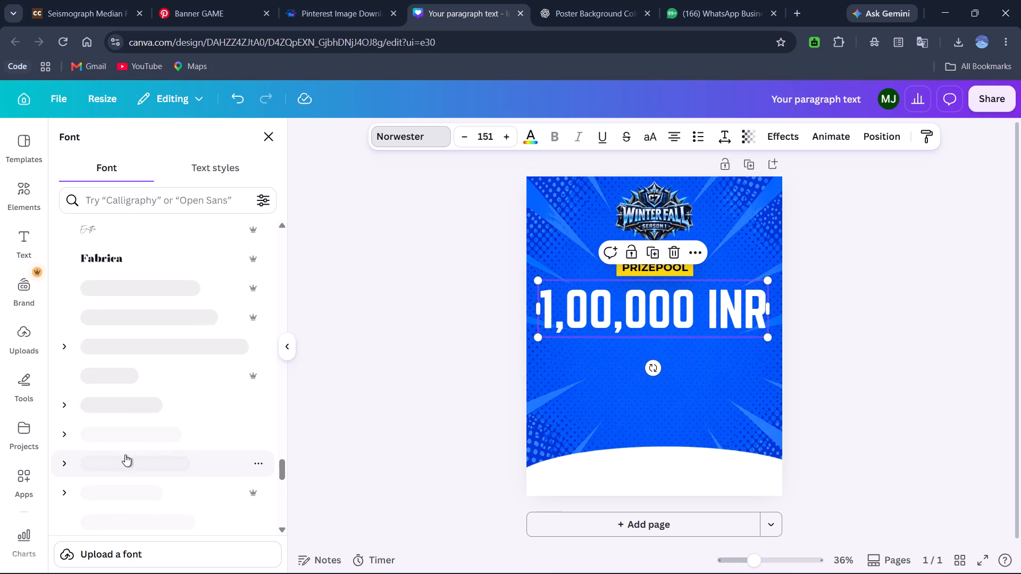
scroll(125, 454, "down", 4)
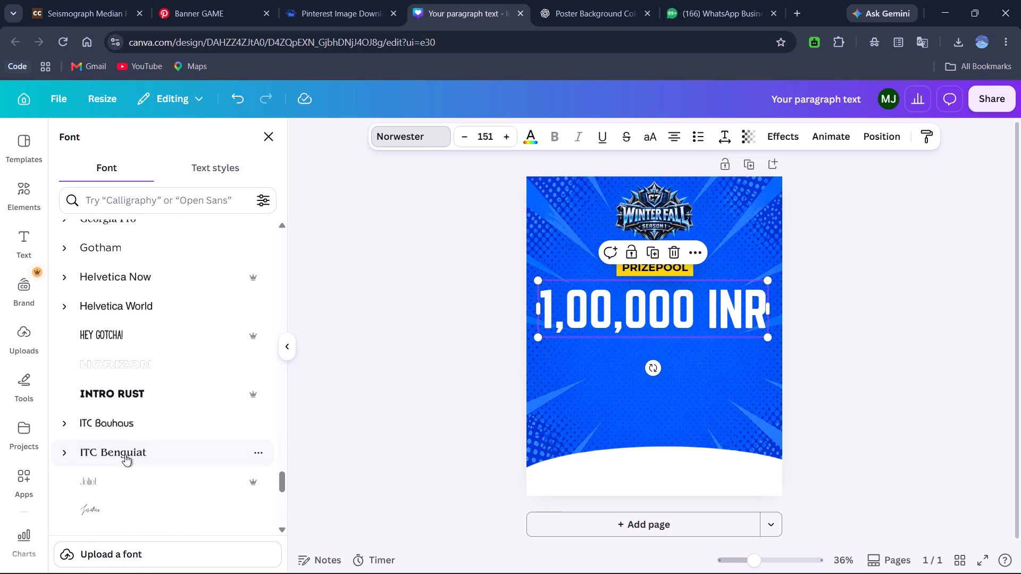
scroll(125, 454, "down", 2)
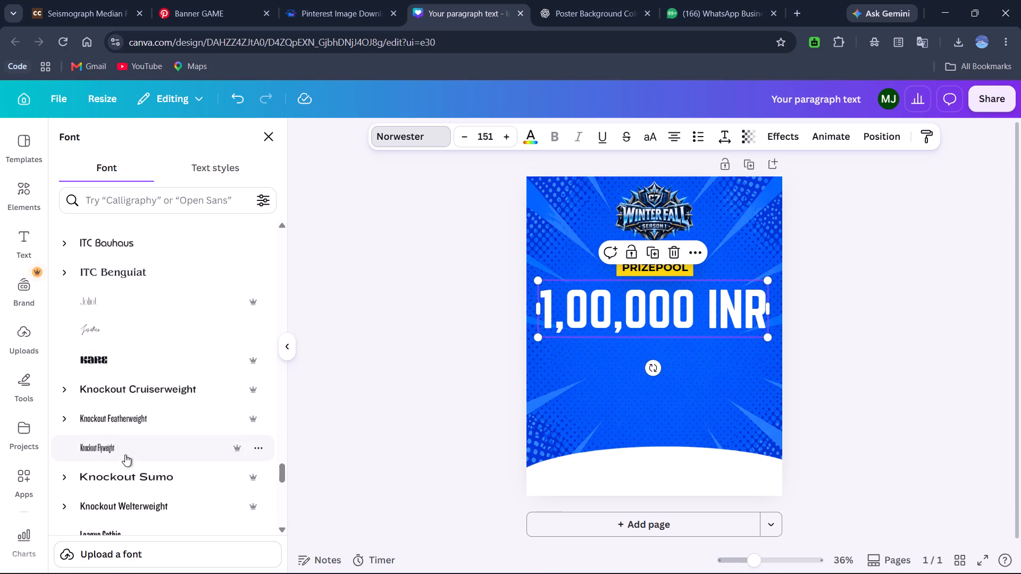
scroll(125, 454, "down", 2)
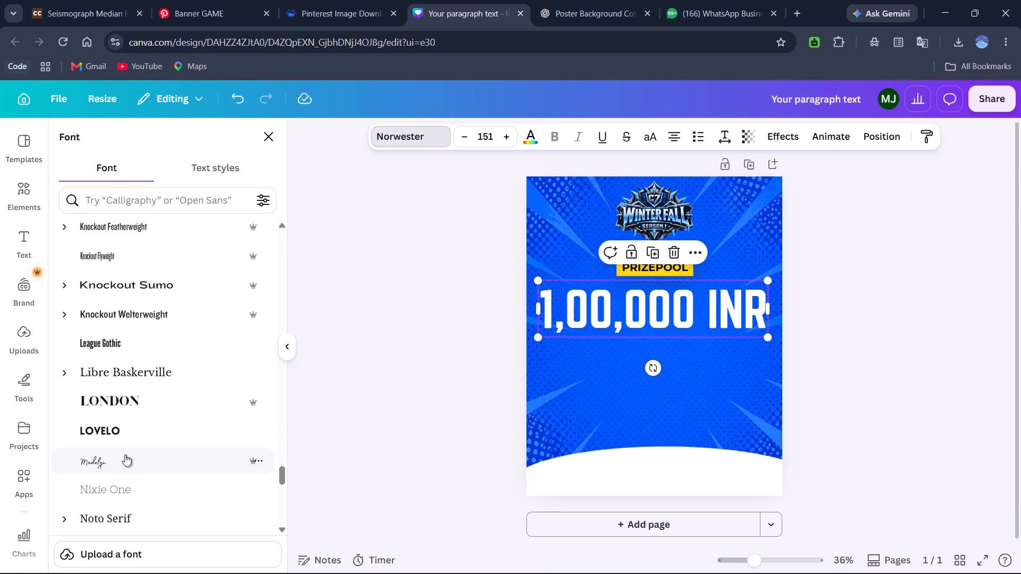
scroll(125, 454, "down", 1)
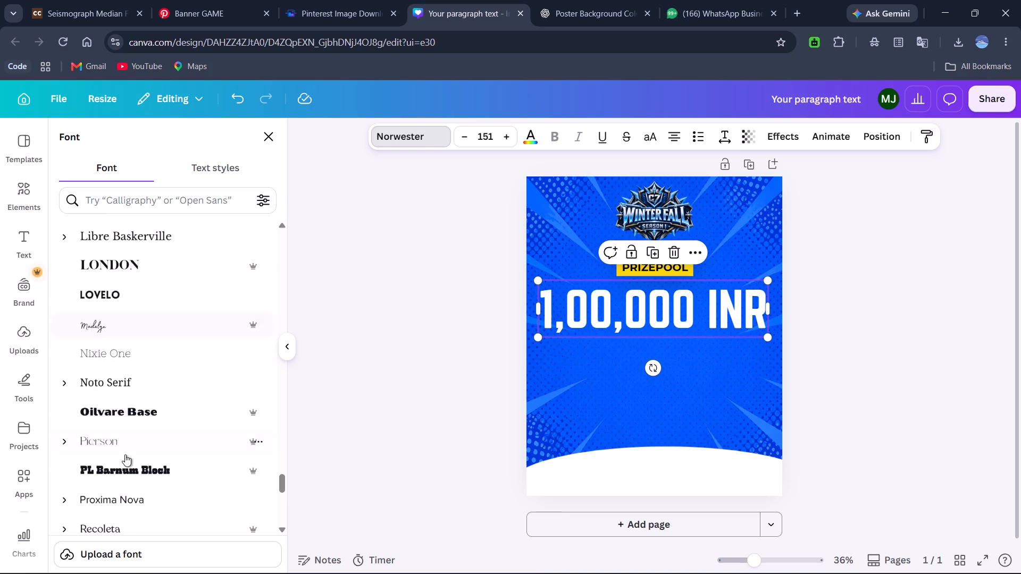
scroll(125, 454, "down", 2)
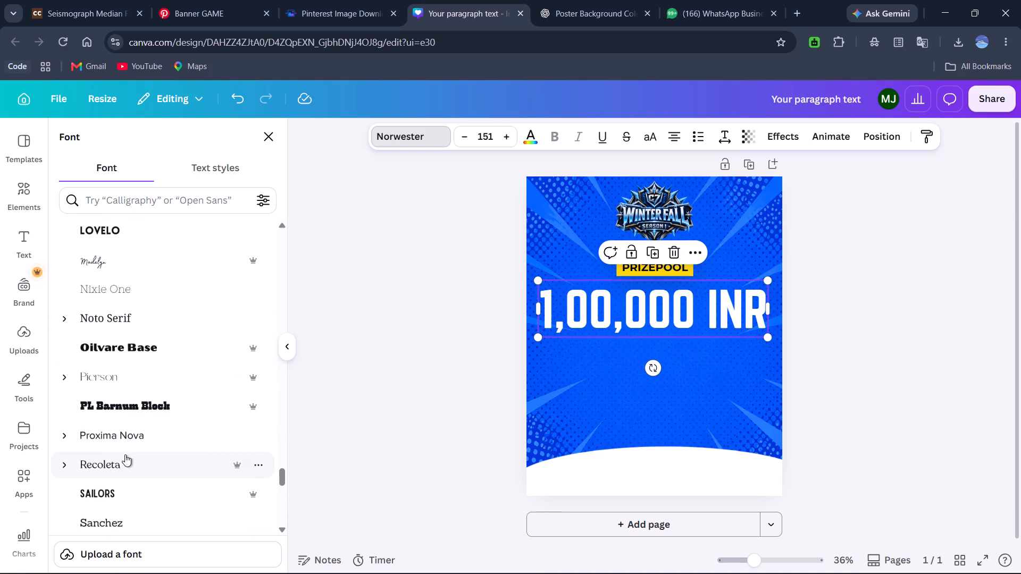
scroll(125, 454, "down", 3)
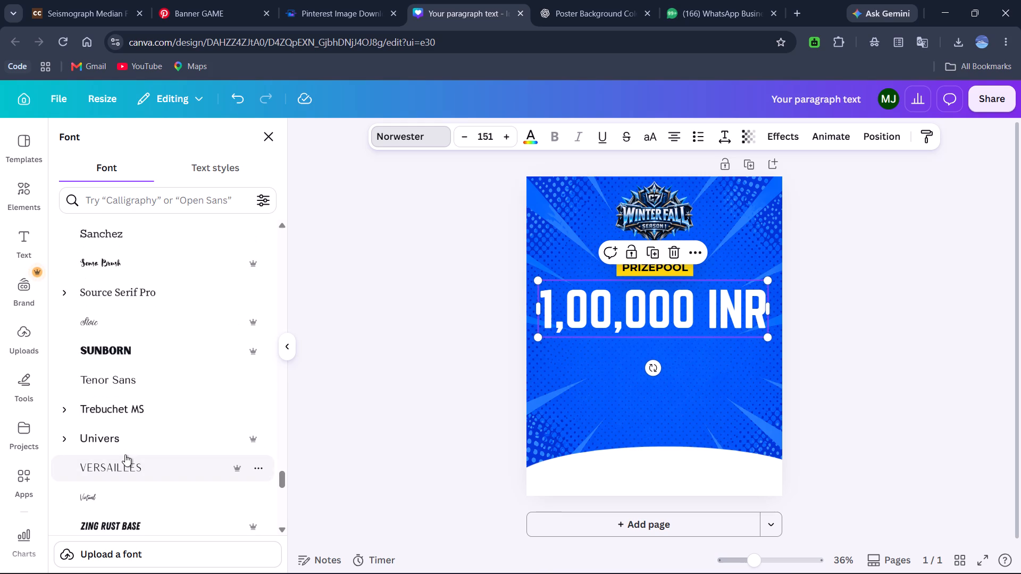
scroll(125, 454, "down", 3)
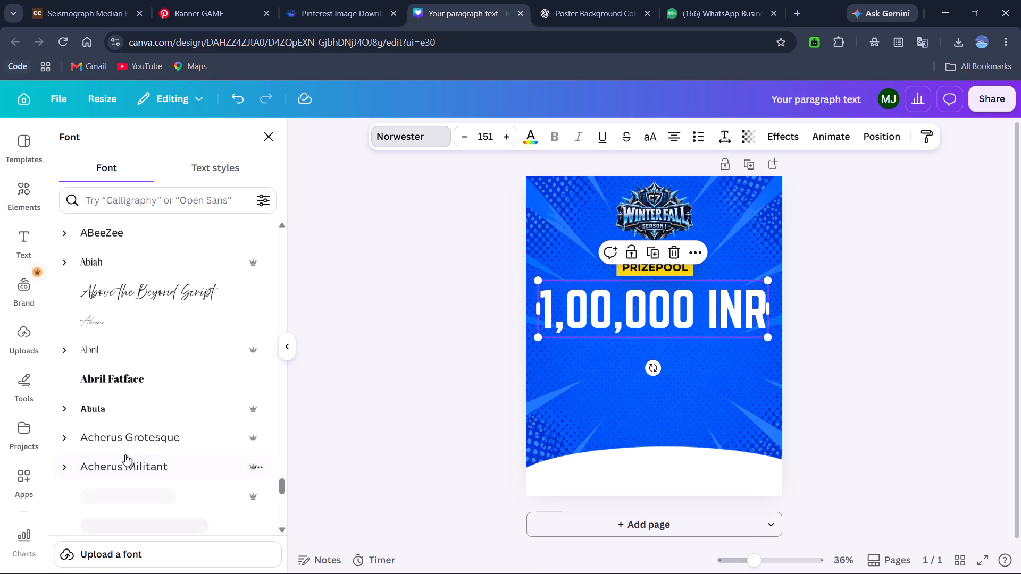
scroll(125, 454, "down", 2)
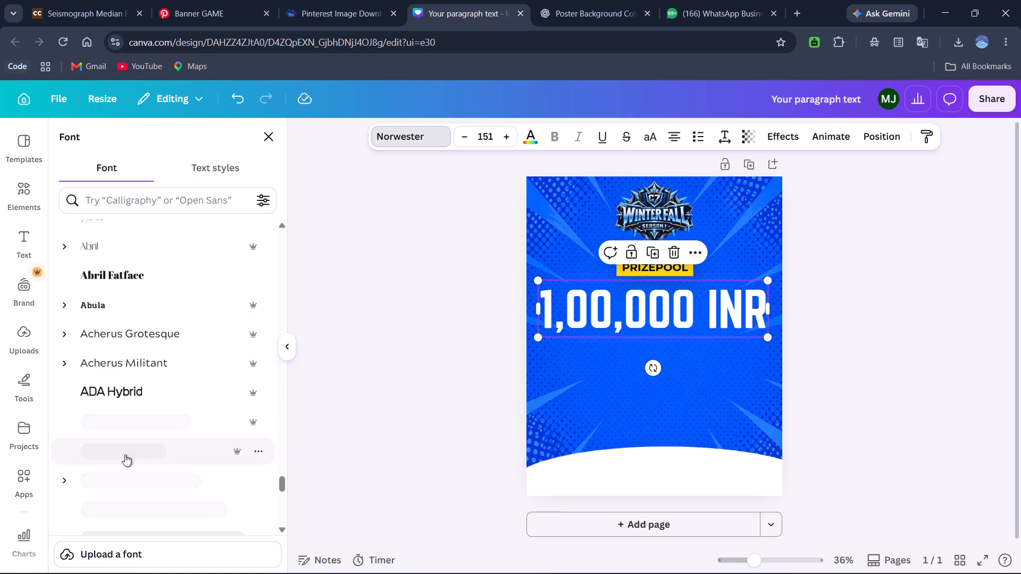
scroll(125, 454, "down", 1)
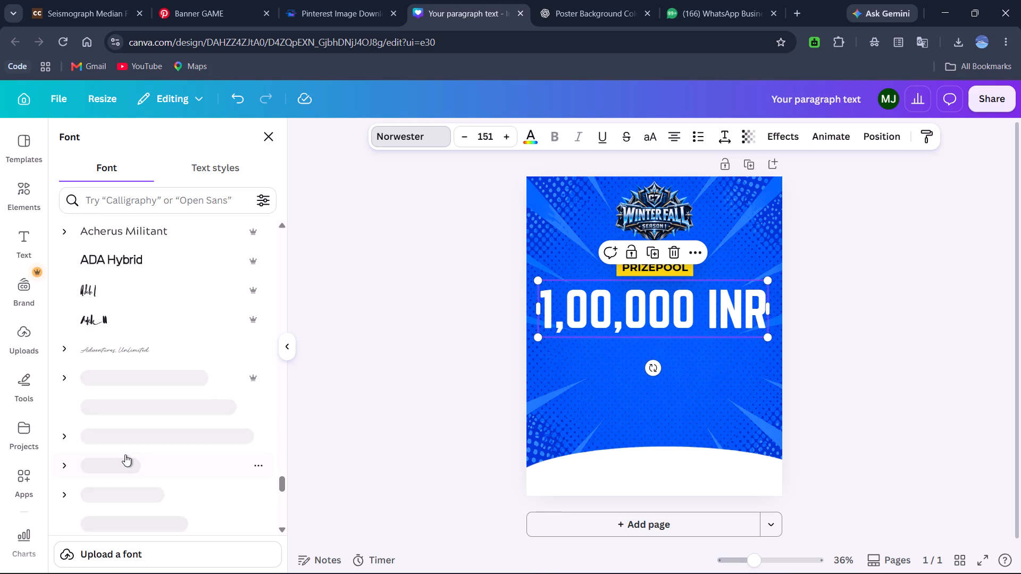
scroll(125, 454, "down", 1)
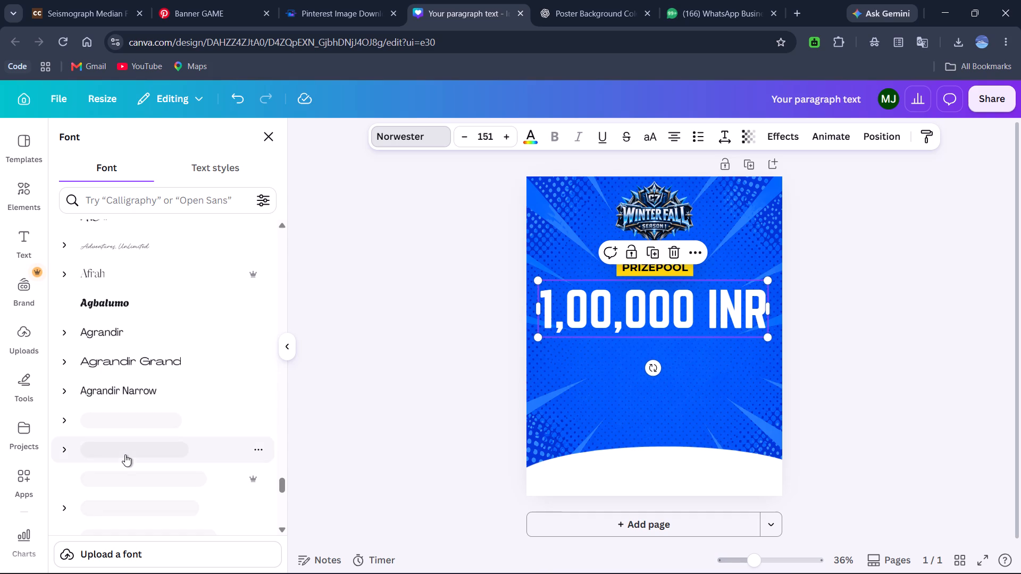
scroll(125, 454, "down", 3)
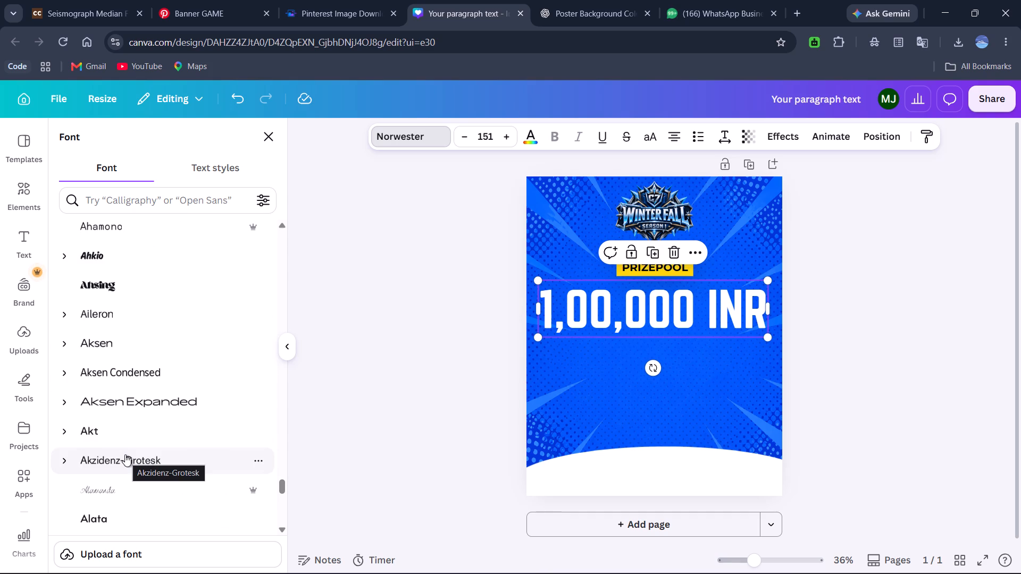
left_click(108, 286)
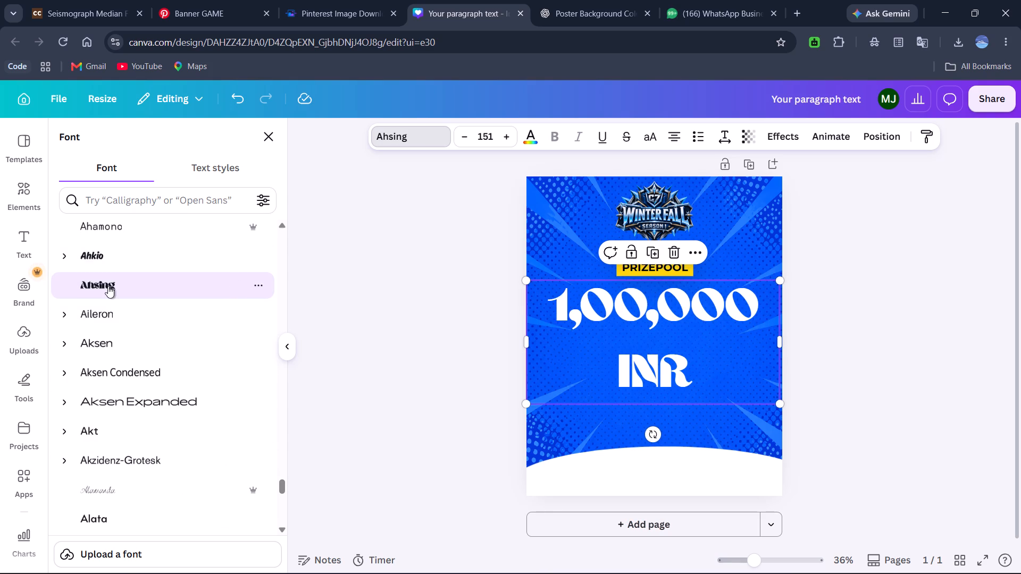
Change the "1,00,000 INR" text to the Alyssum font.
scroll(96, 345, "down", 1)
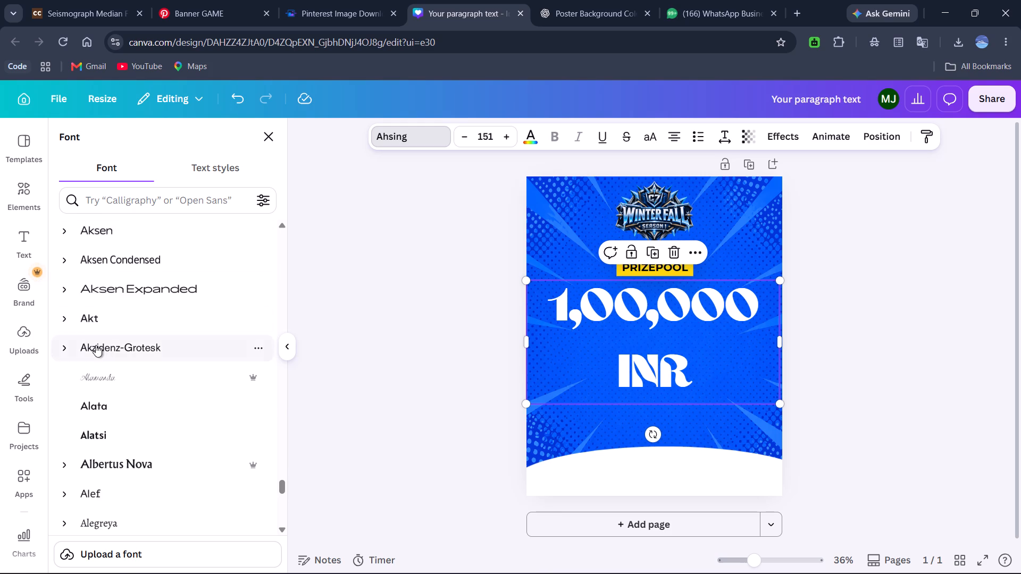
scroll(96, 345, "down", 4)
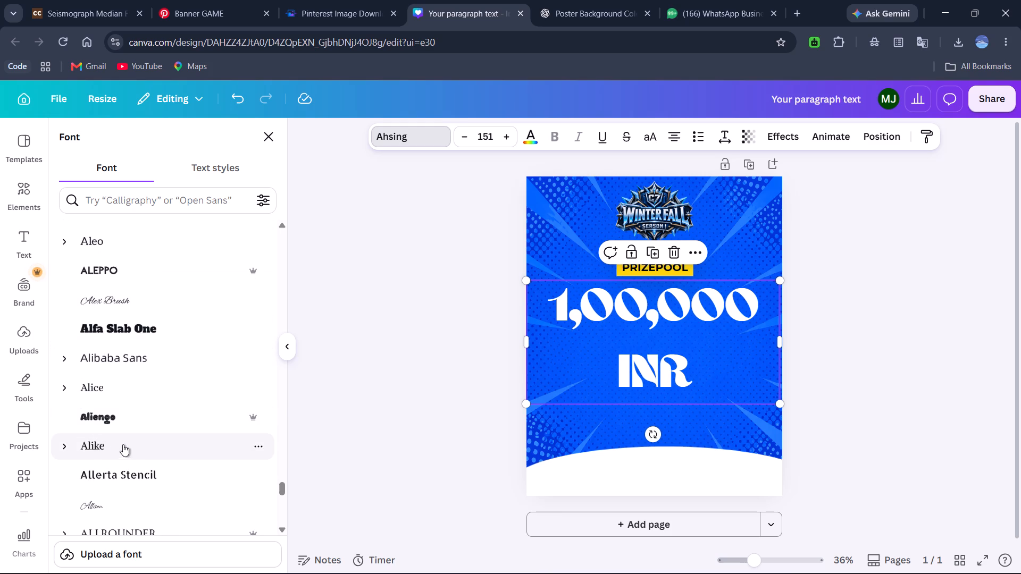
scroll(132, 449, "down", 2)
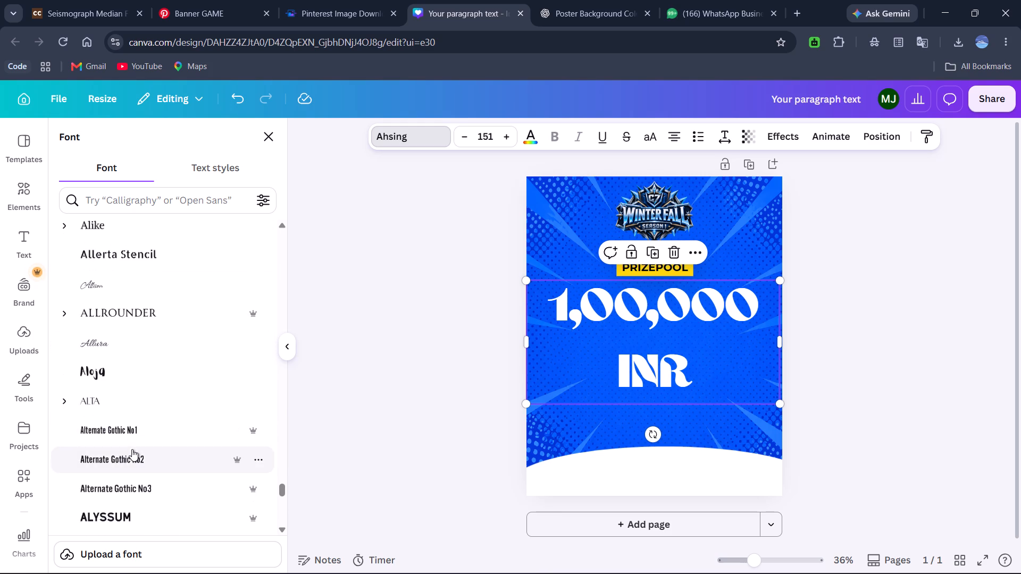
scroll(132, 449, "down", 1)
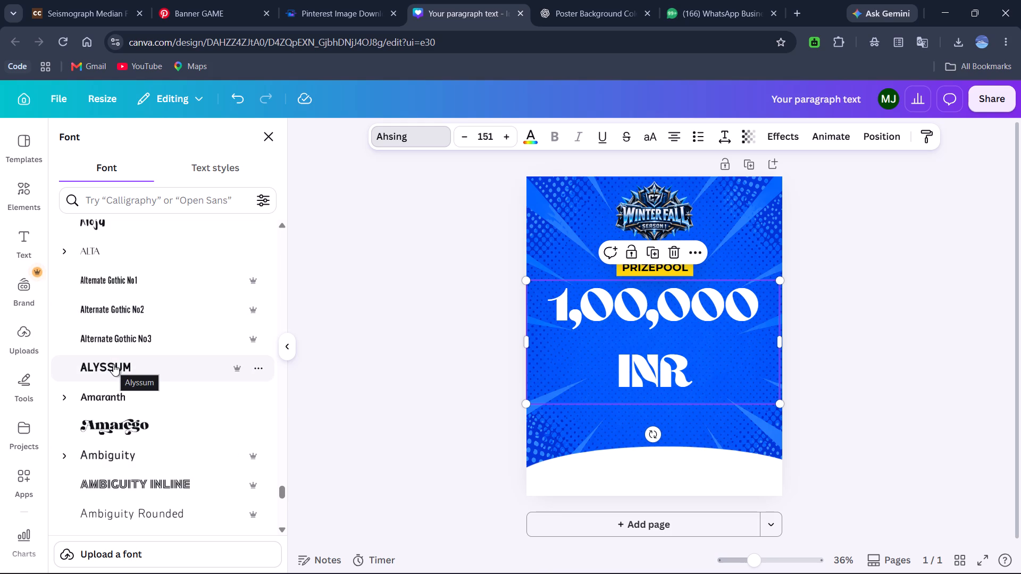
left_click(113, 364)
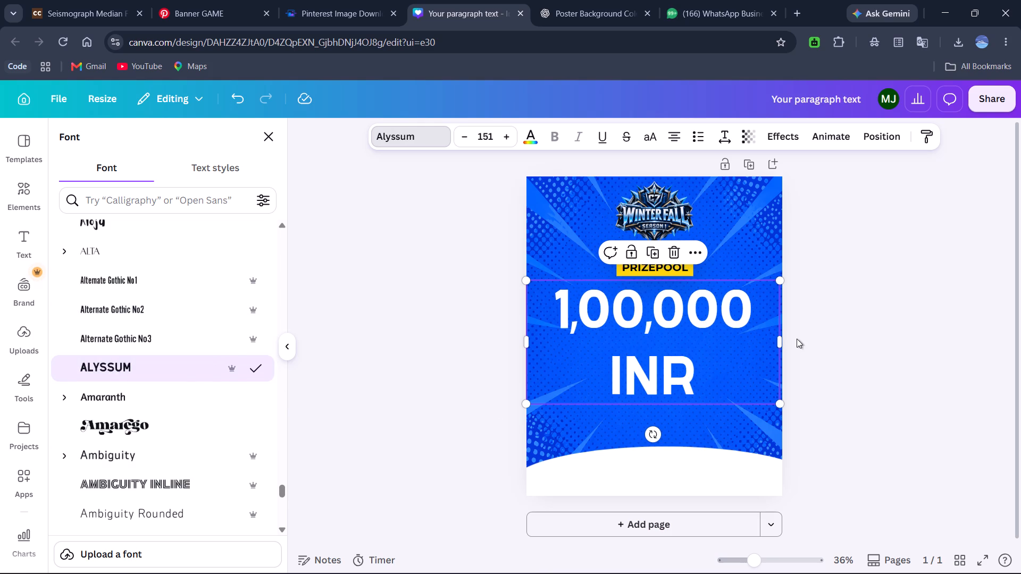
Widen the "1,00,000 INR" text box to fit one line and reduce its font size to 117.
left_click_drag(786, 341, 833, 341)
left_click_drag(833, 341, 854, 335)
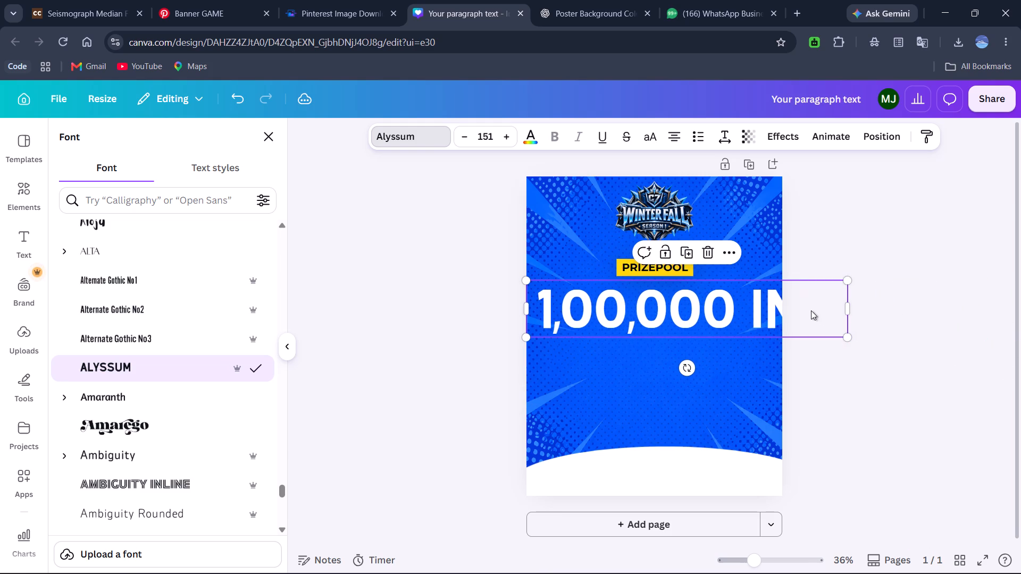
triple_click(469, 136)
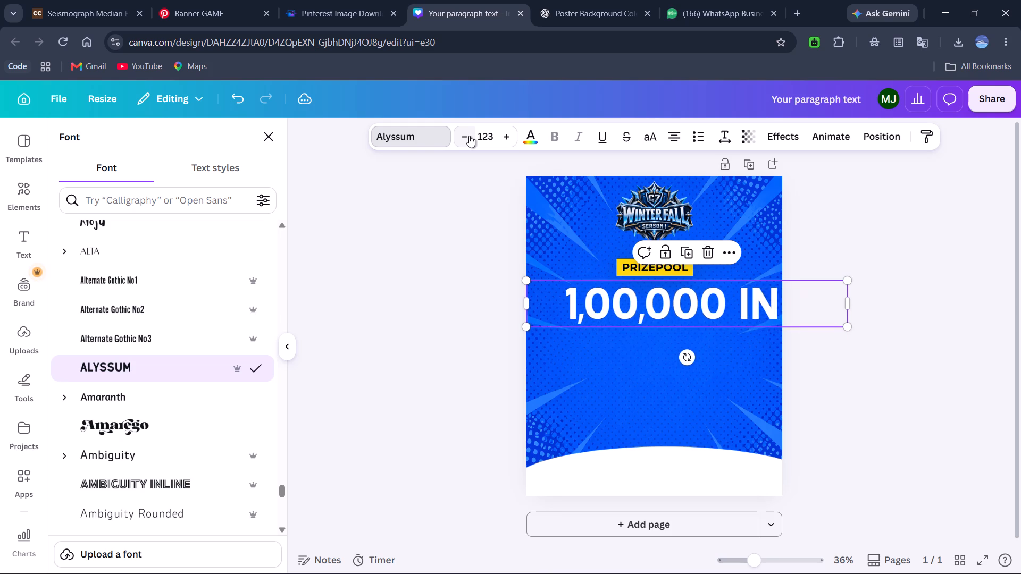
Centre the single-line "1,00,000 INR" text on the poster under the PRIZEPOOL label and deselect it.
left_click_drag(750, 305, 722, 303)
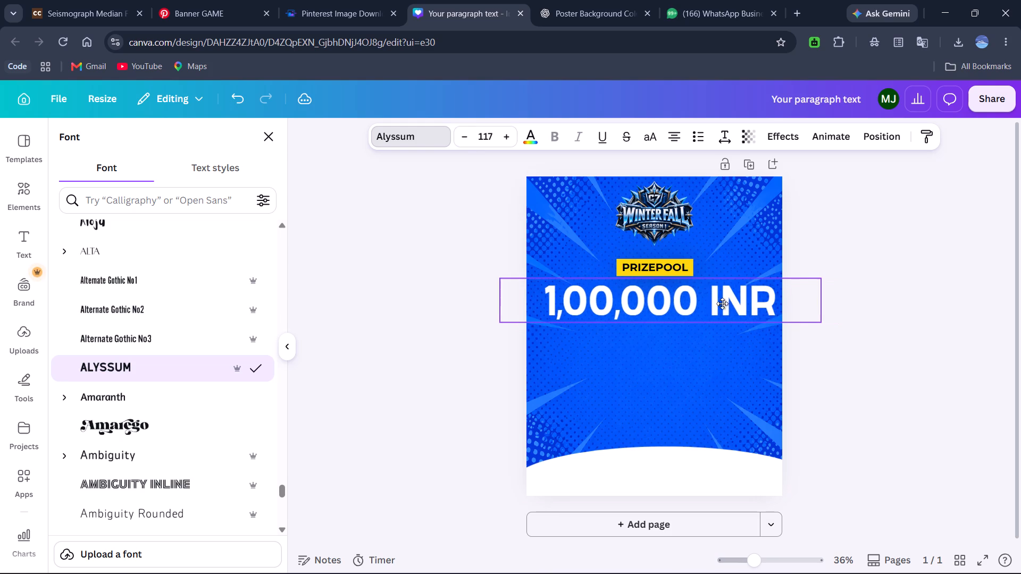
left_click_drag(722, 303, 719, 303)
left_click(878, 311)
left_click(878, 311)
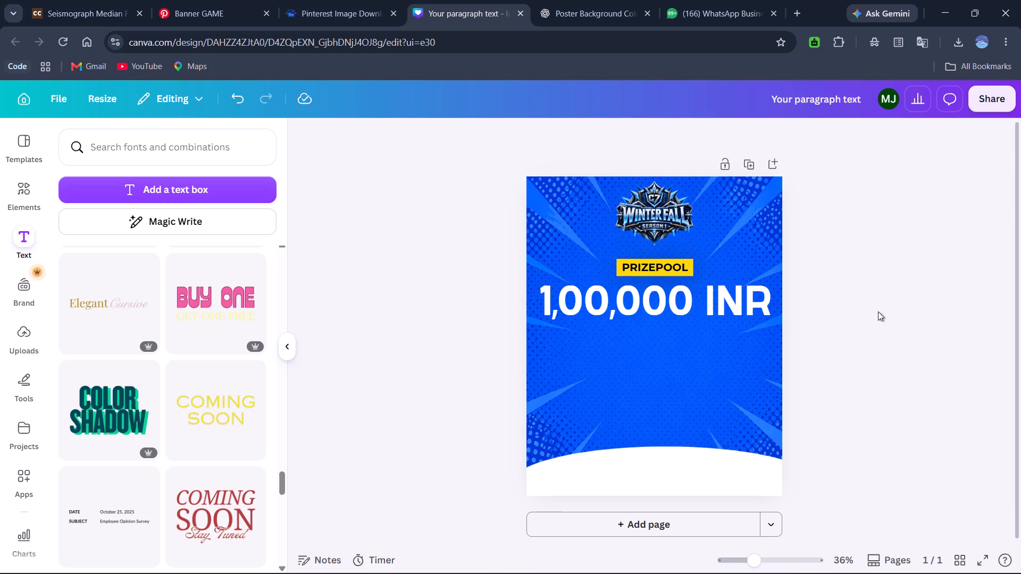
Change the "1,00,000 INR" text to the League Gothic font.
left_click(721, 305)
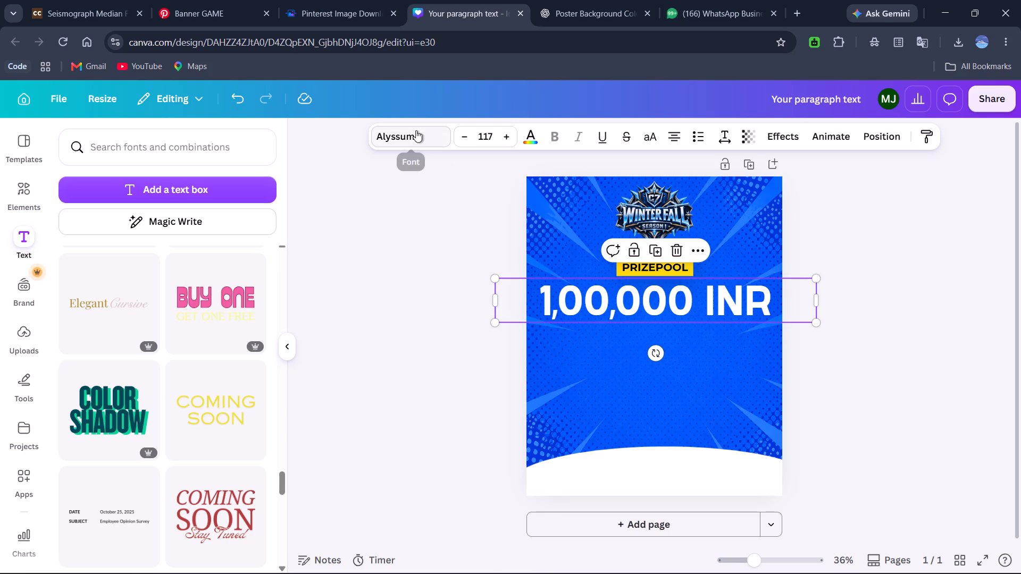
left_click(416, 130)
scroll(162, 412, "down", 2)
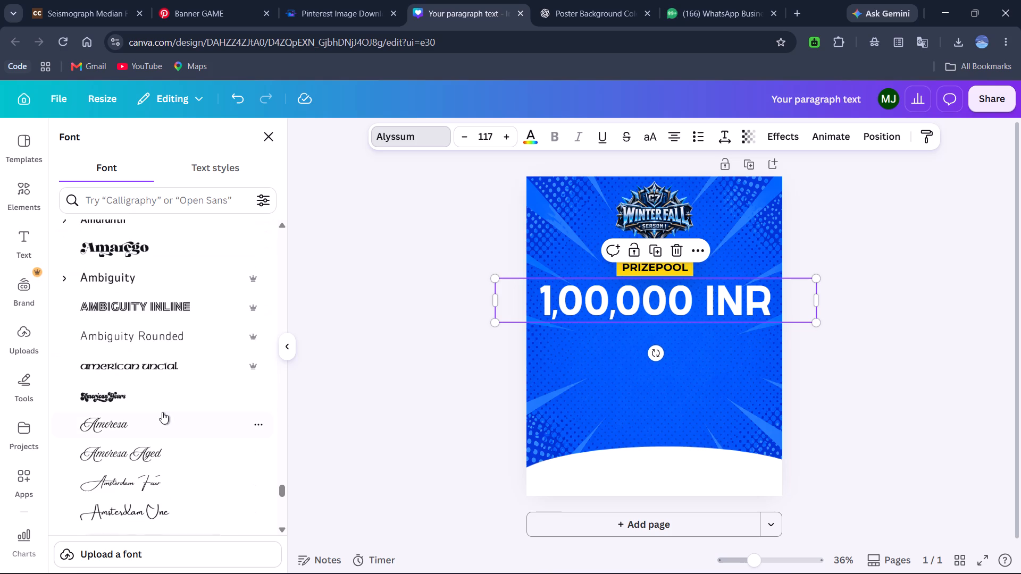
scroll(162, 412, "down", 4)
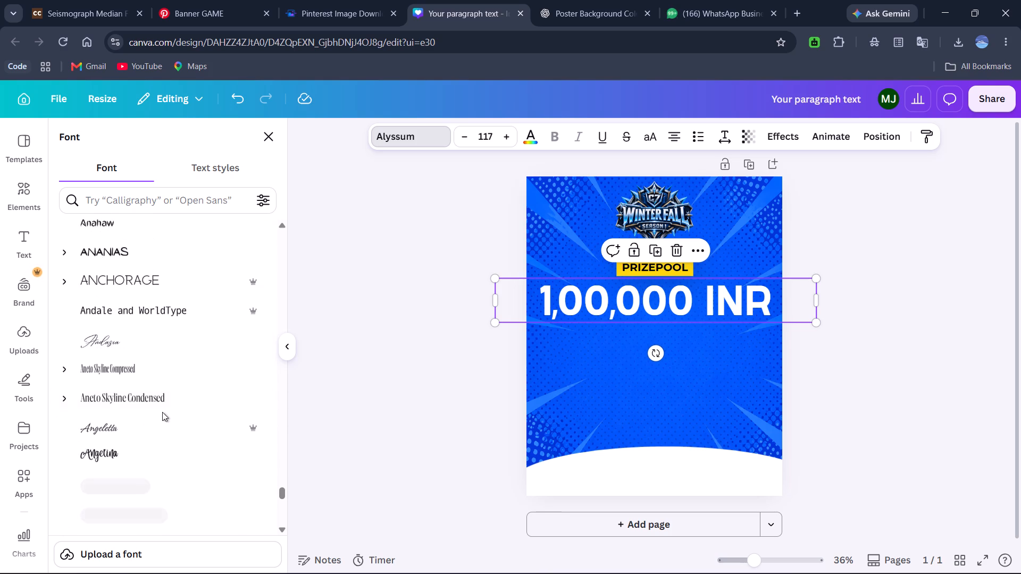
scroll(162, 412, "up", 10)
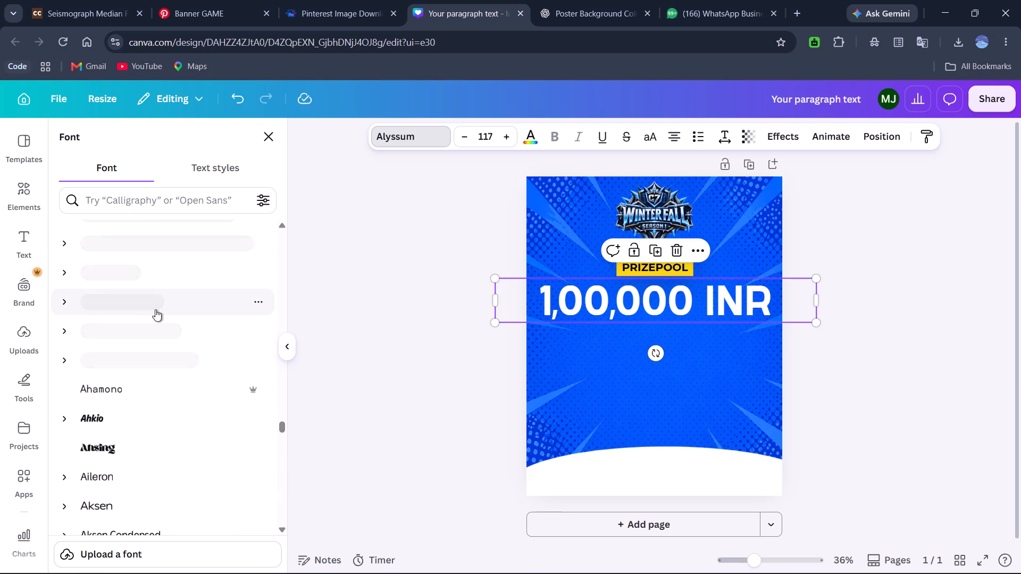
scroll(155, 309, "up", 6)
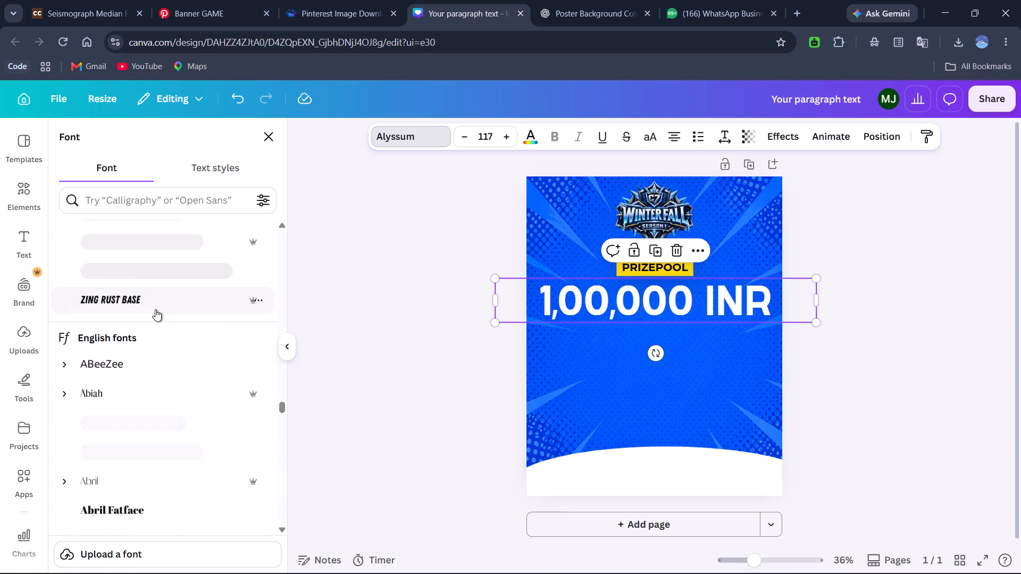
scroll(155, 309, "up", 5)
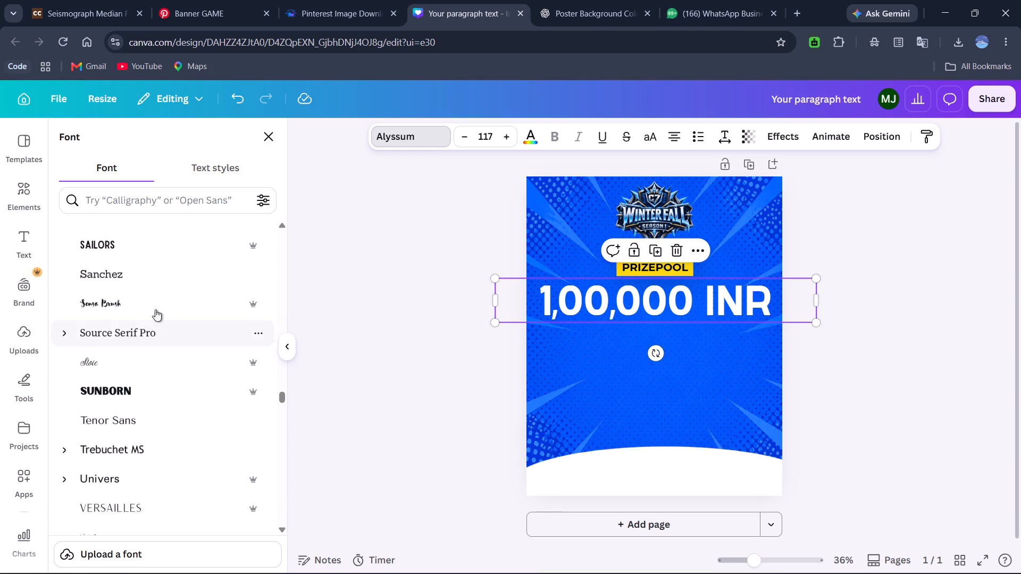
scroll(155, 309, "up", 5)
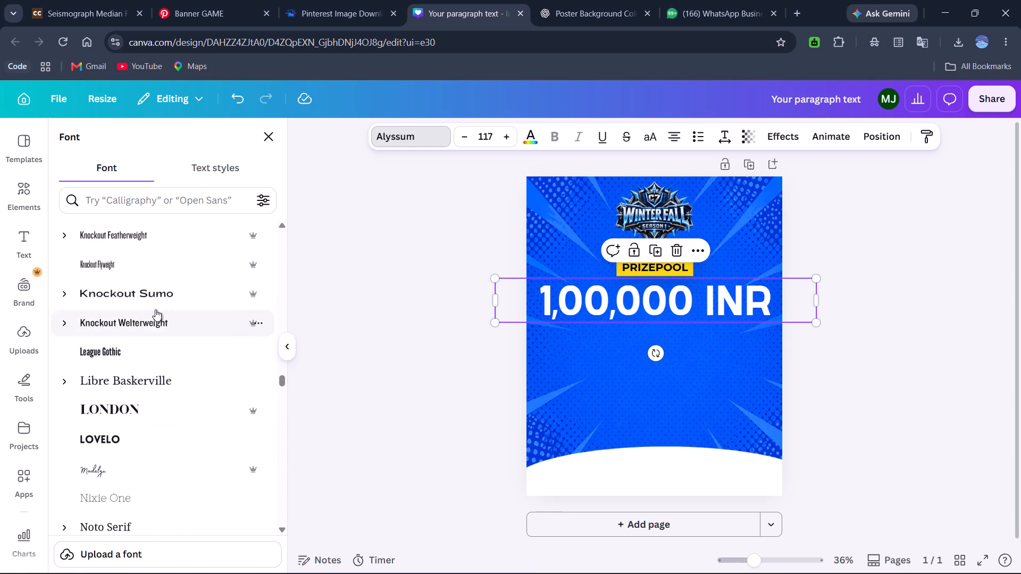
left_click(126, 357)
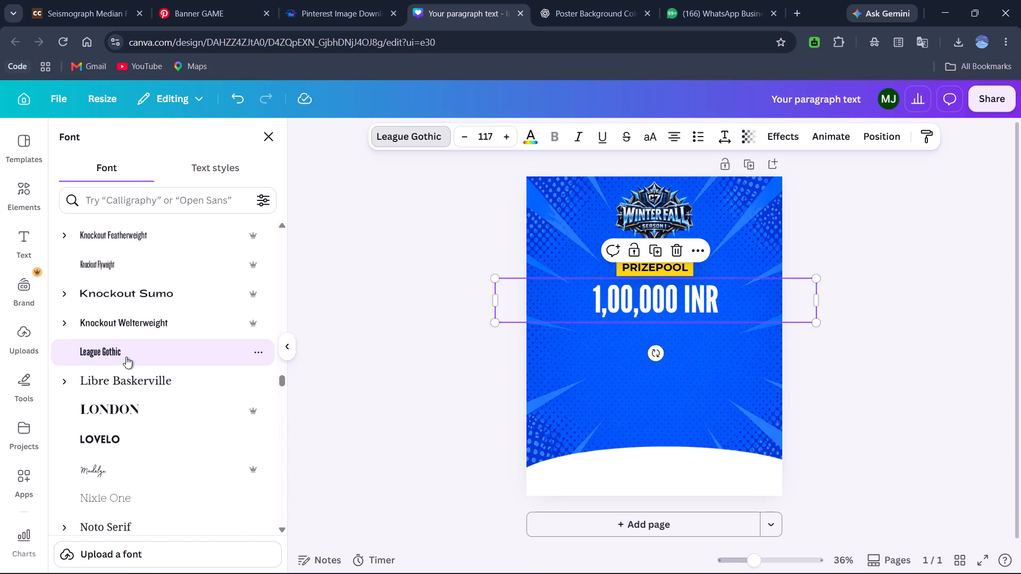
left_click_drag(820, 322, 1020, 433)
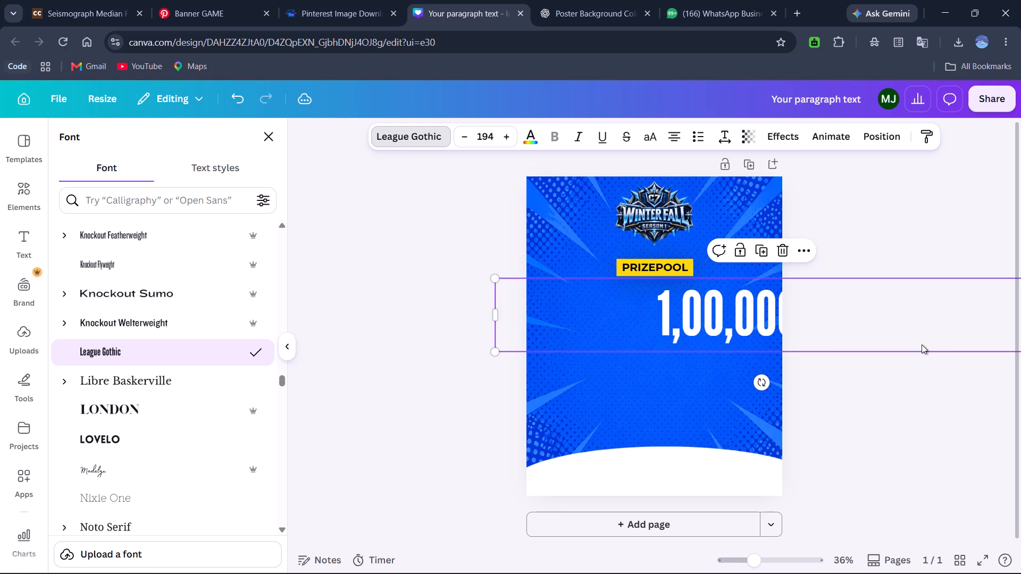
left_click_drag(922, 344, 824, 339)
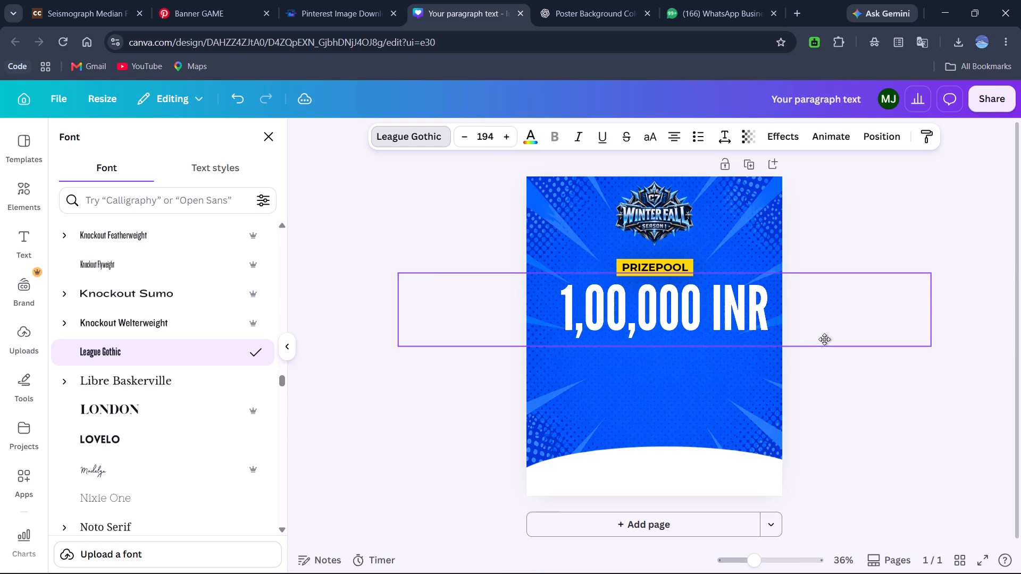
left_click_drag(824, 339, 817, 337)
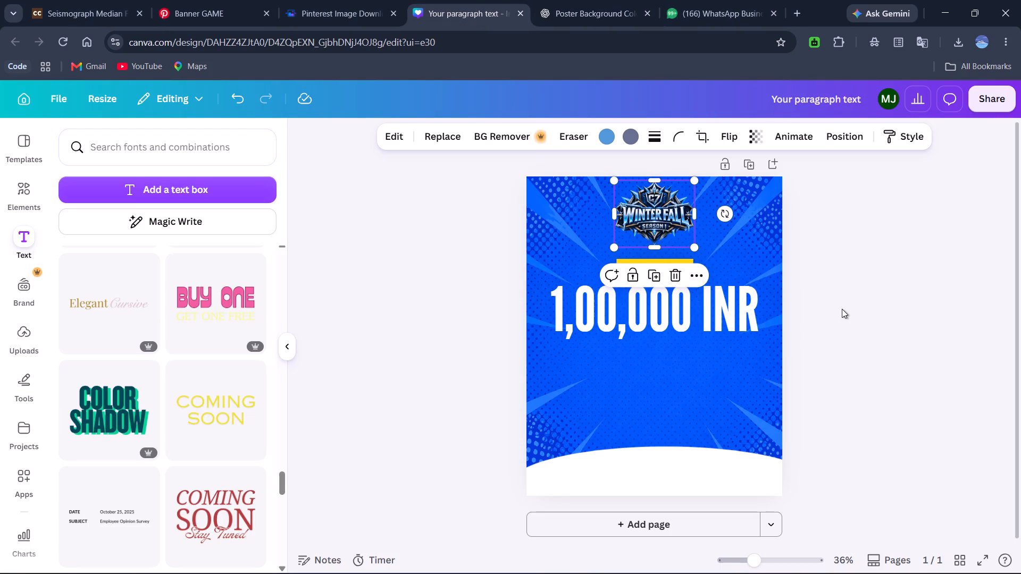
left_click(842, 309)
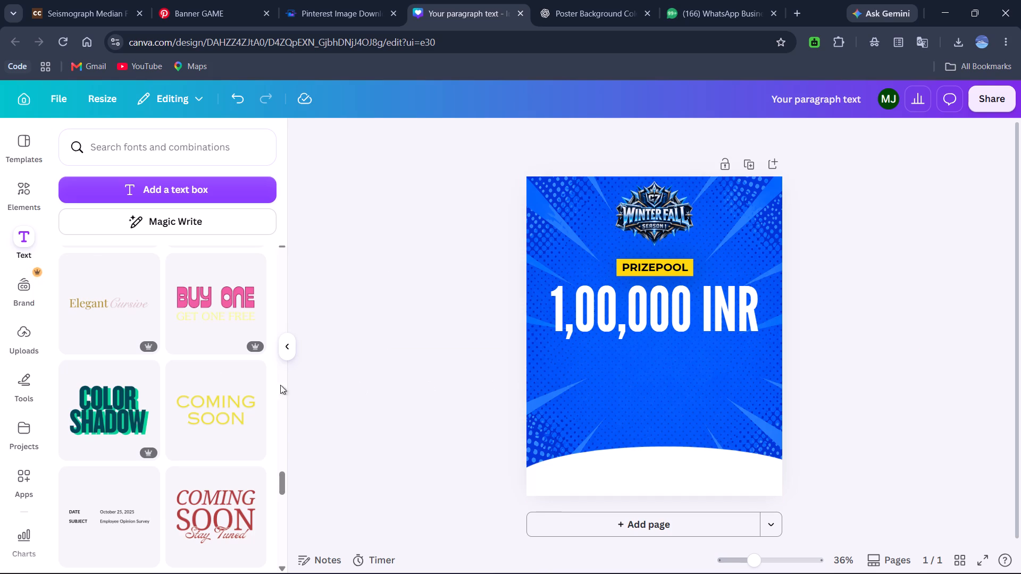
left_click(10, 200)
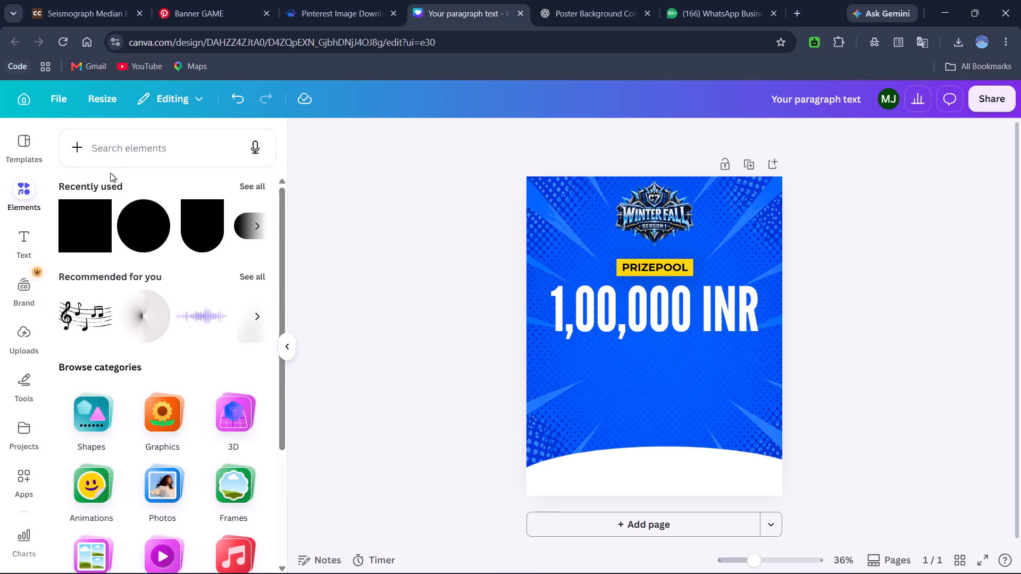
left_click(101, 218)
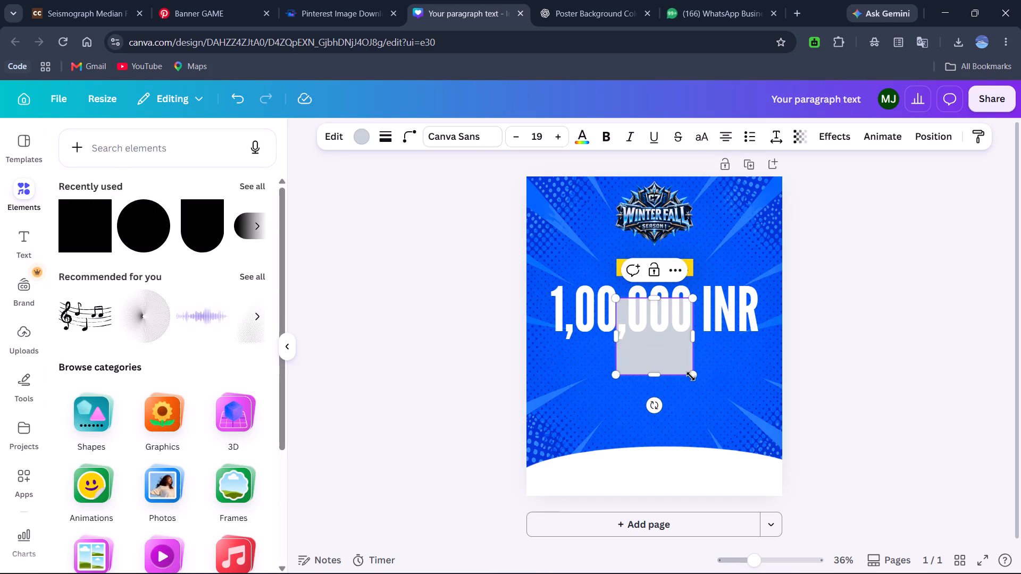
left_click_drag(664, 365, 669, 404)
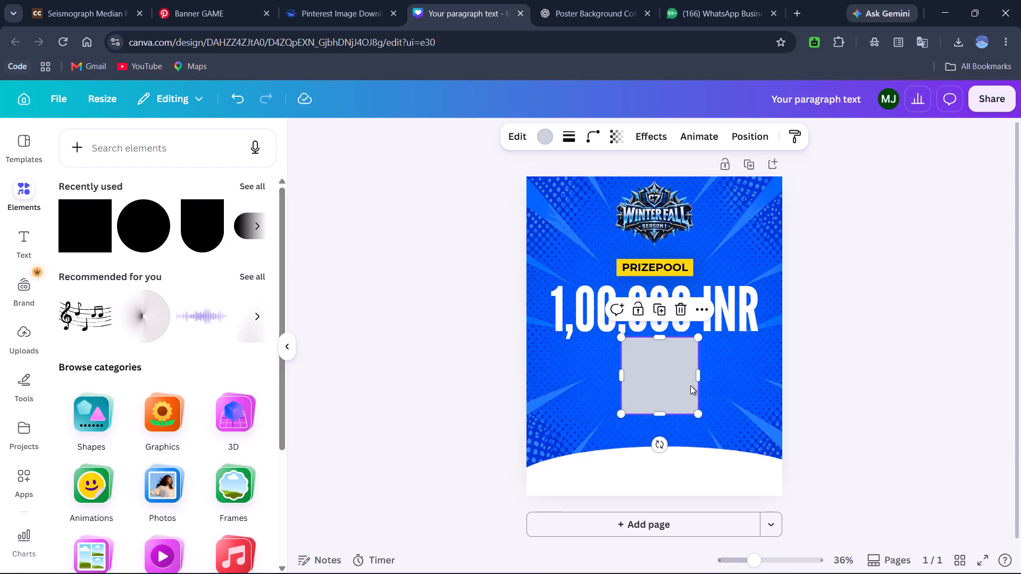
left_click_drag(699, 376, 747, 377)
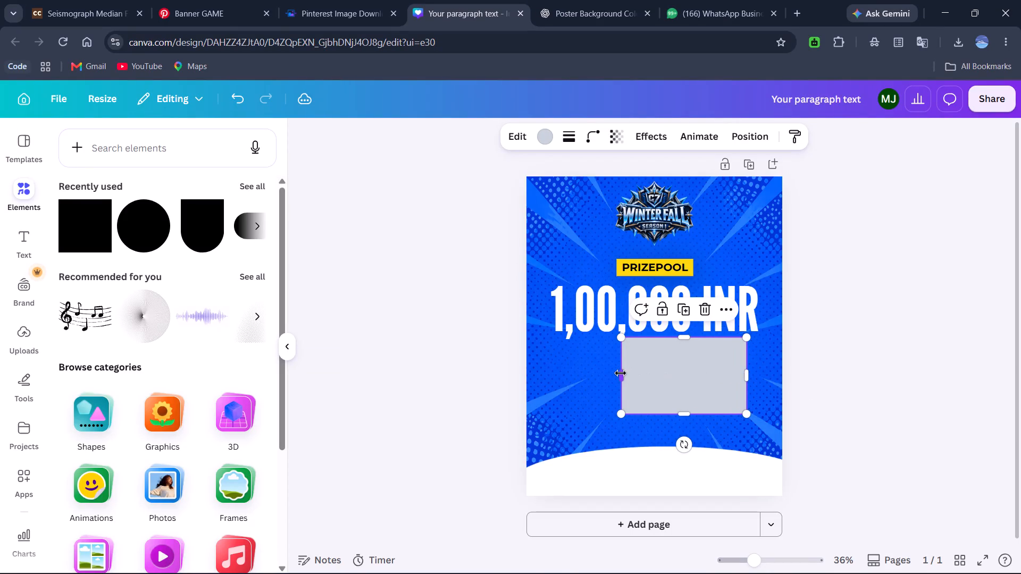
left_click_drag(621, 373, 576, 382)
left_click_drag(658, 337, 657, 376)
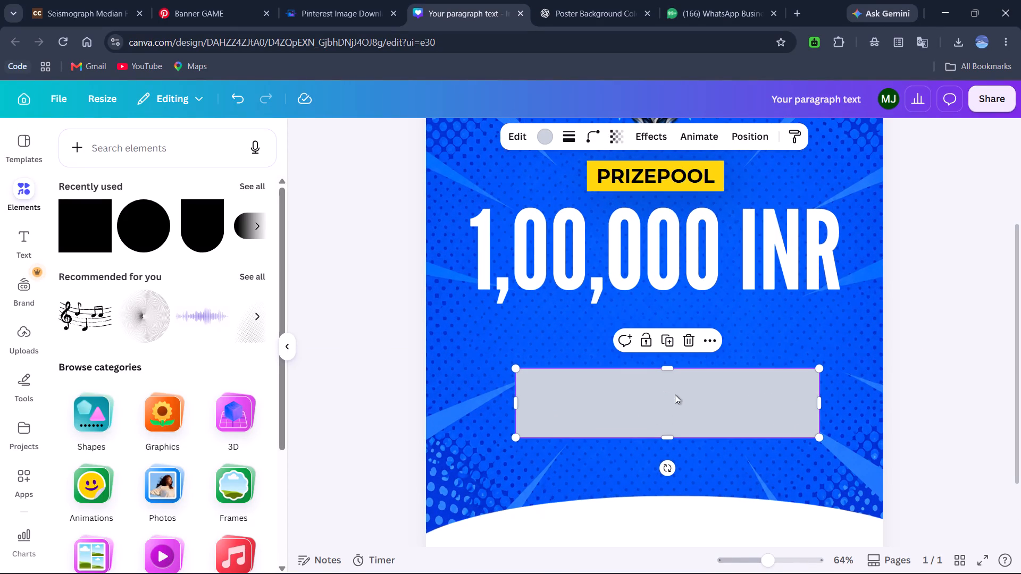
Shrink the grey rectangle into a slim bar and place it near the poster's centre line below "1,00,000 INR".
left_click_drag(679, 398, 677, 391)
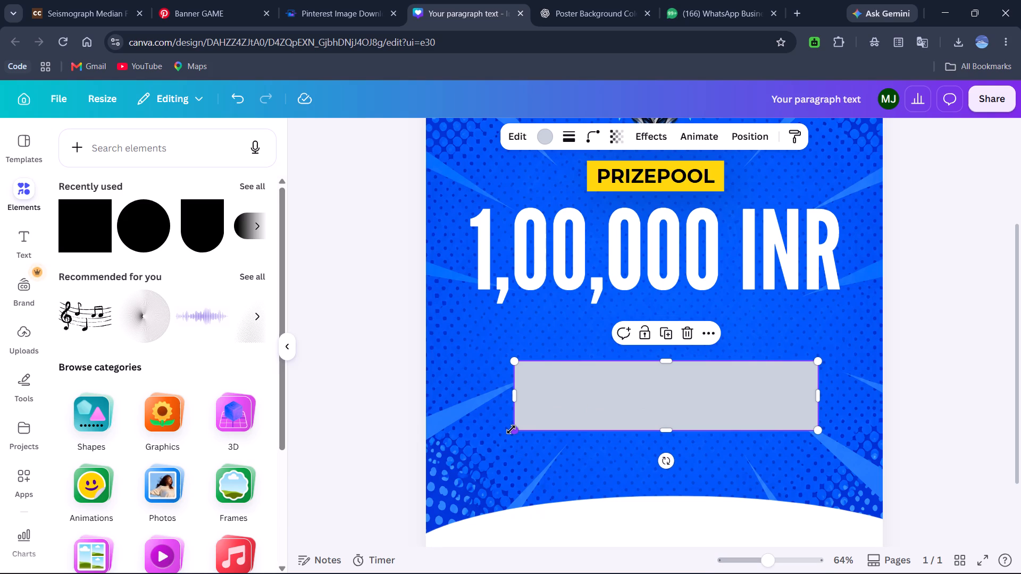
left_click_drag(511, 429, 663, 401)
left_click_drag(716, 381, 693, 388)
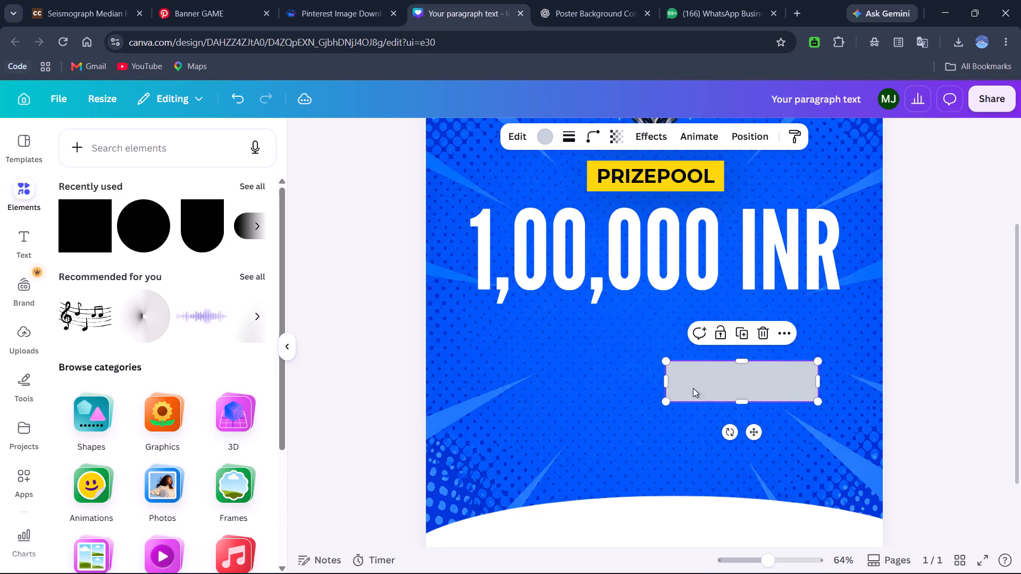
left_click_drag(693, 388, 636, 400)
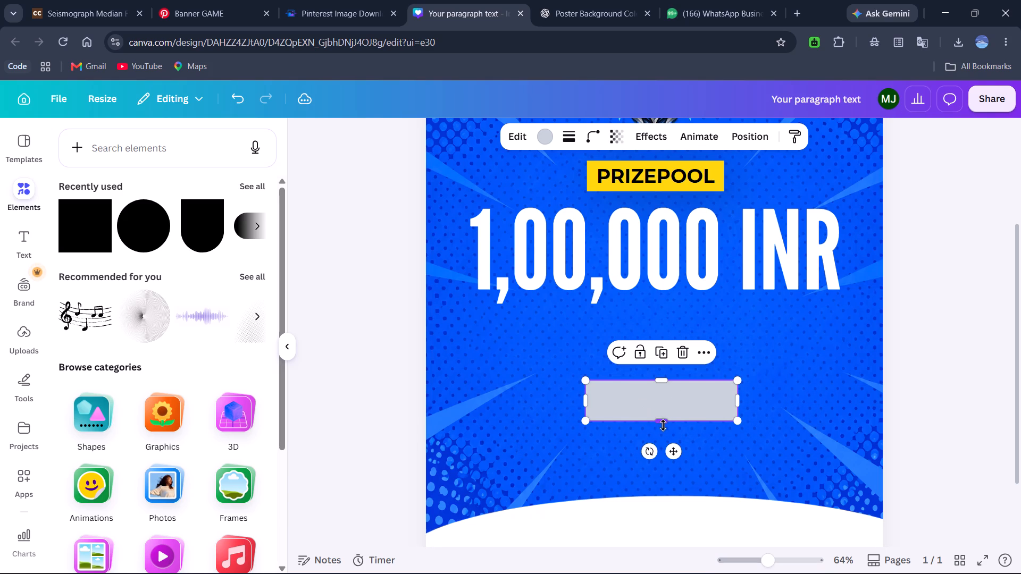
left_click_drag(663, 425, 663, 415)
left_click_drag(585, 398, 570, 398)
left_click_drag(738, 393, 763, 395)
Open the grey bar below "1,00,000 INR" for text entry and look through the font list for a suitable typeface.
double_click(688, 392)
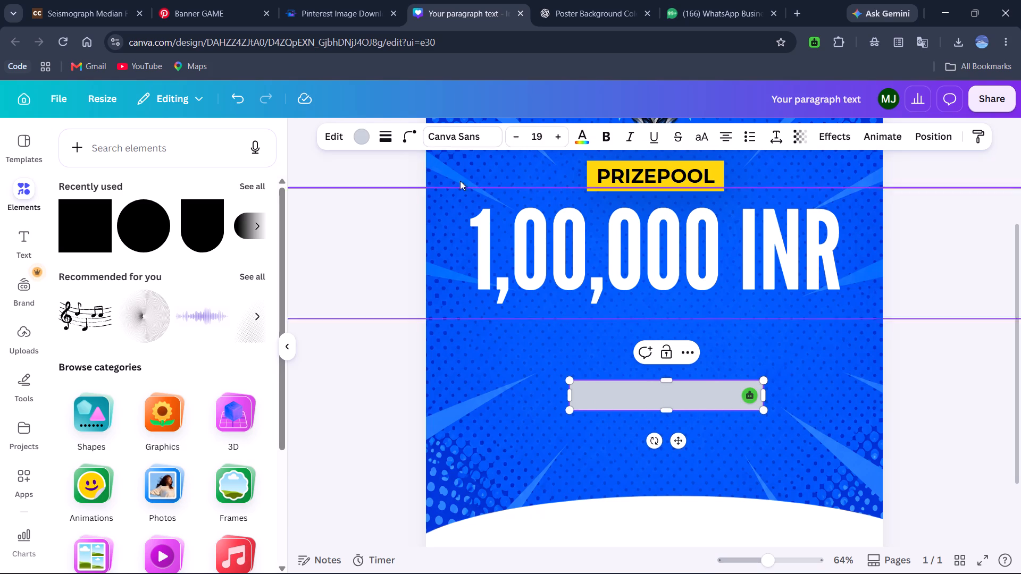
left_click(464, 142)
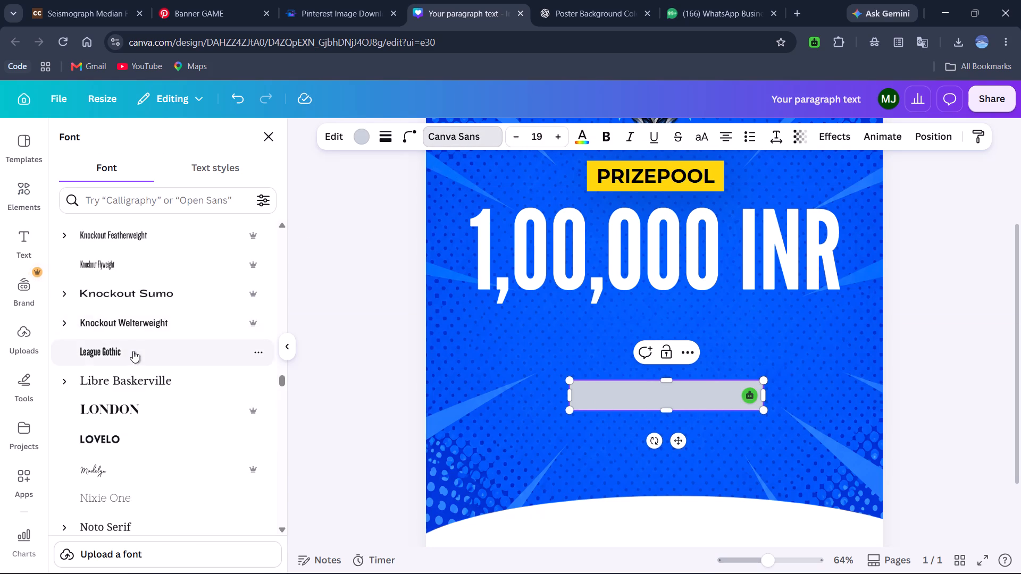
scroll(133, 351, "up", 2)
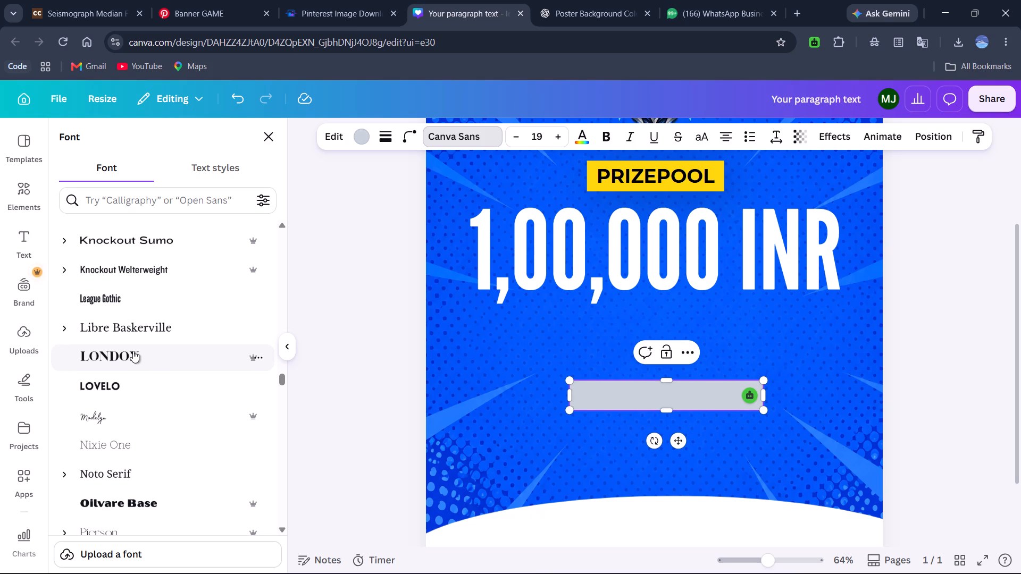
scroll(133, 351, "up", 2)
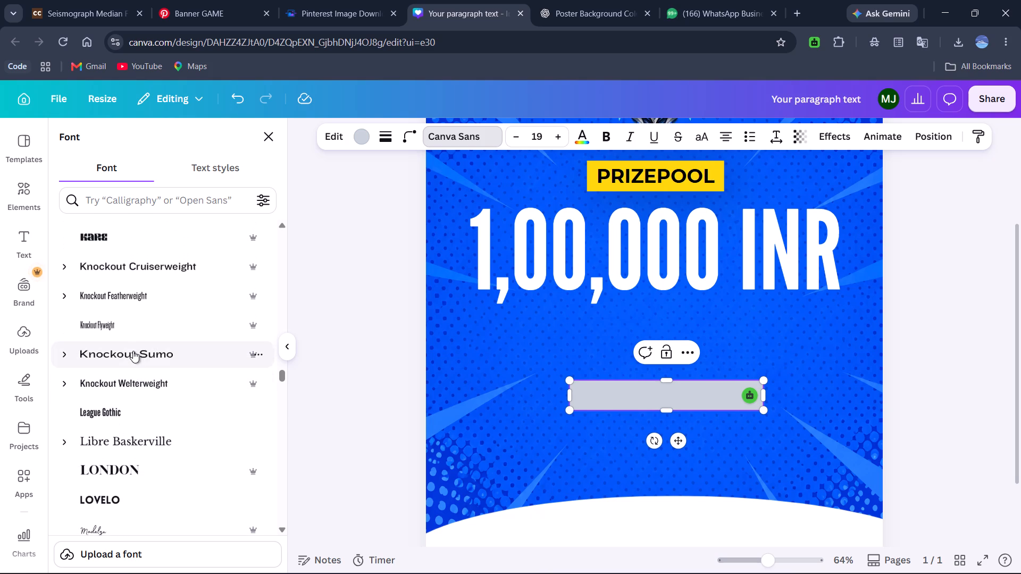
scroll(133, 351, "up", 3)
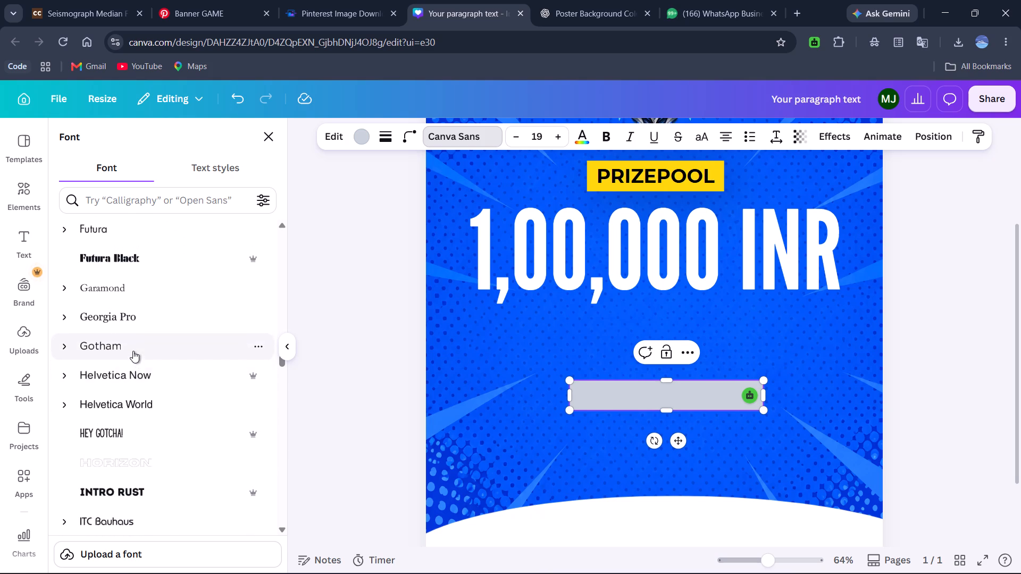
scroll(133, 351, "up", 3)
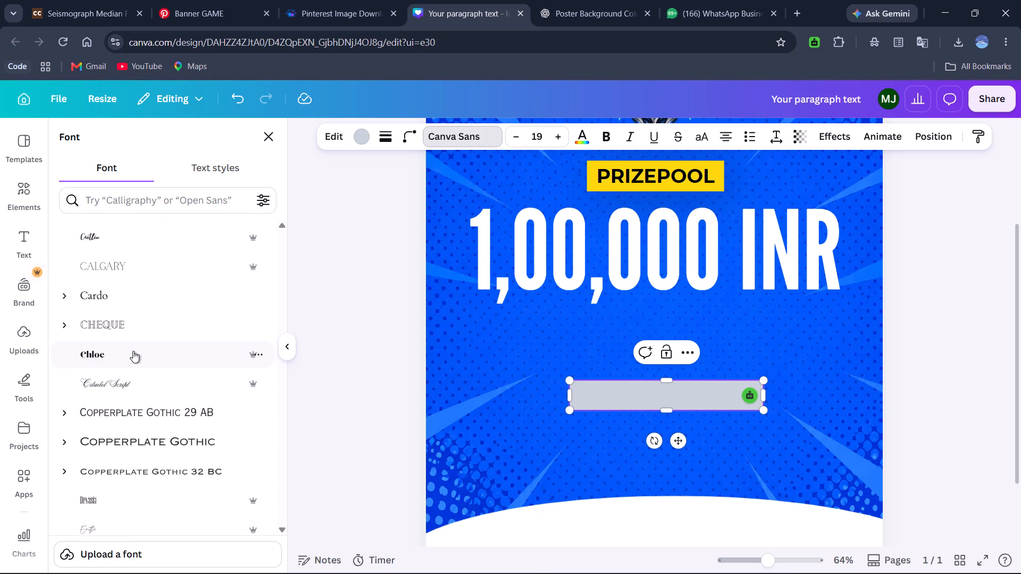
scroll(133, 351, "up", 3)
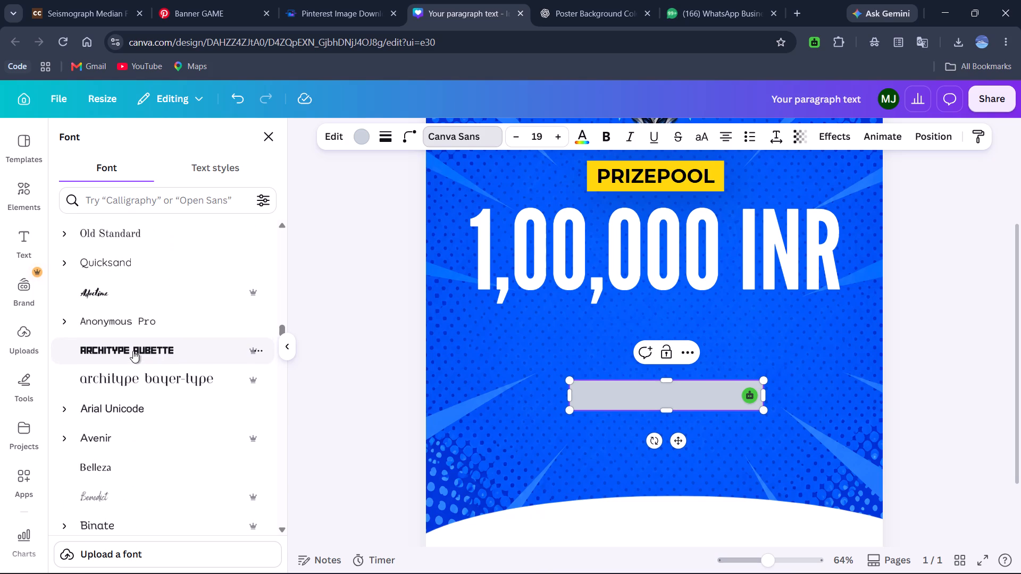
scroll(133, 351, "up", 4)
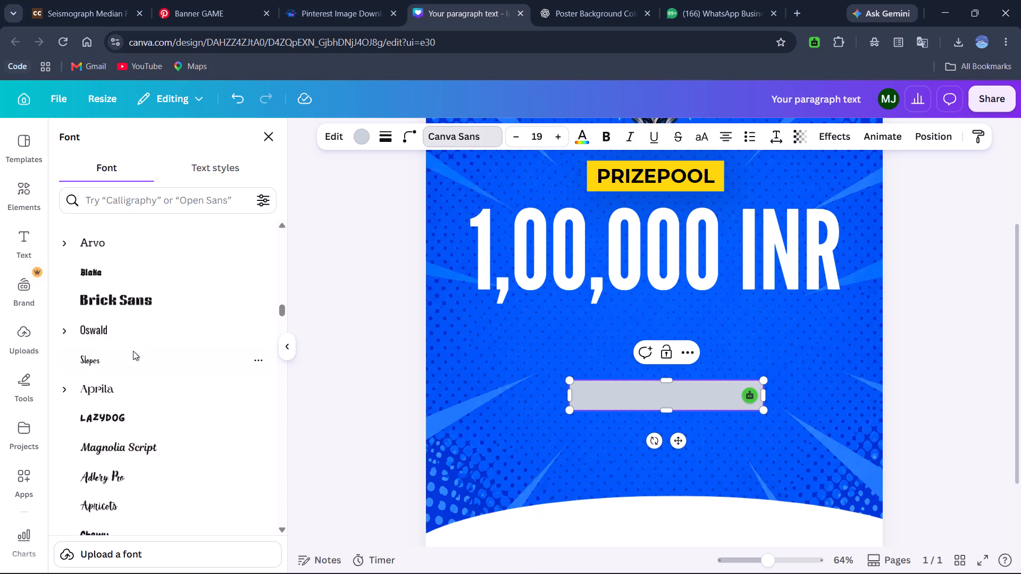
scroll(133, 351, "down", 1)
scroll(133, 351, "up", 1)
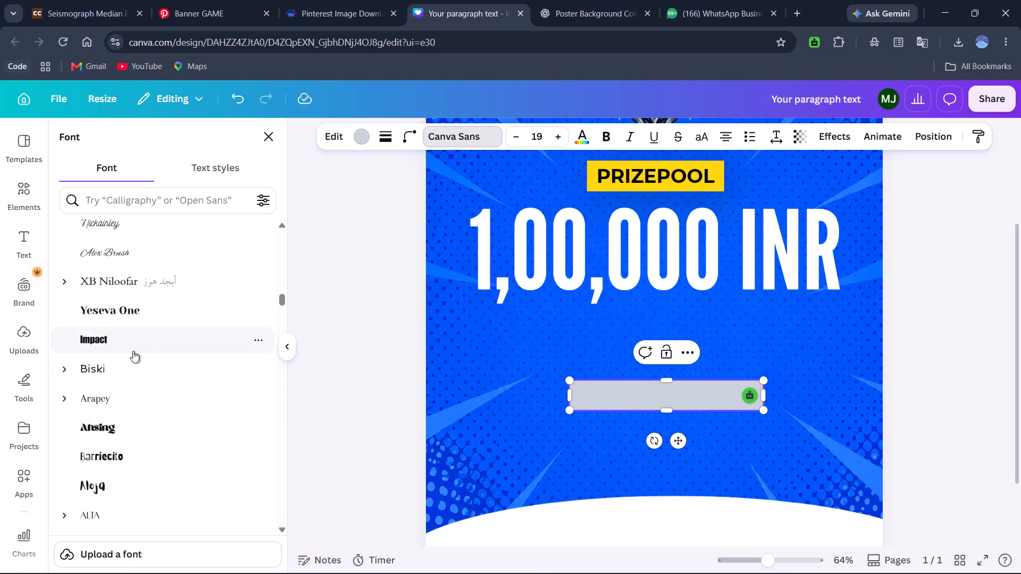
scroll(133, 351, "up", 2)
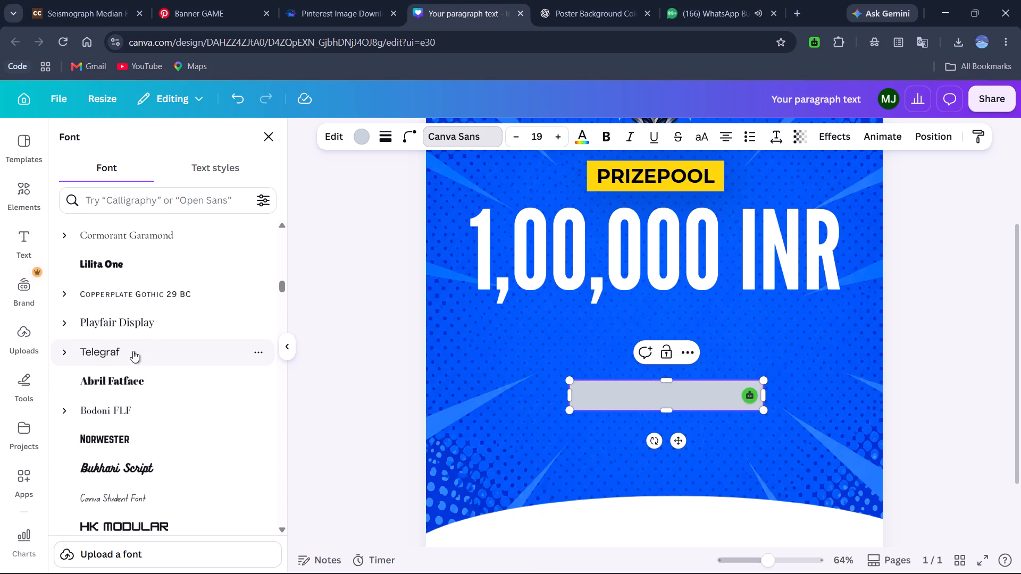
scroll(133, 351, "up", 2)
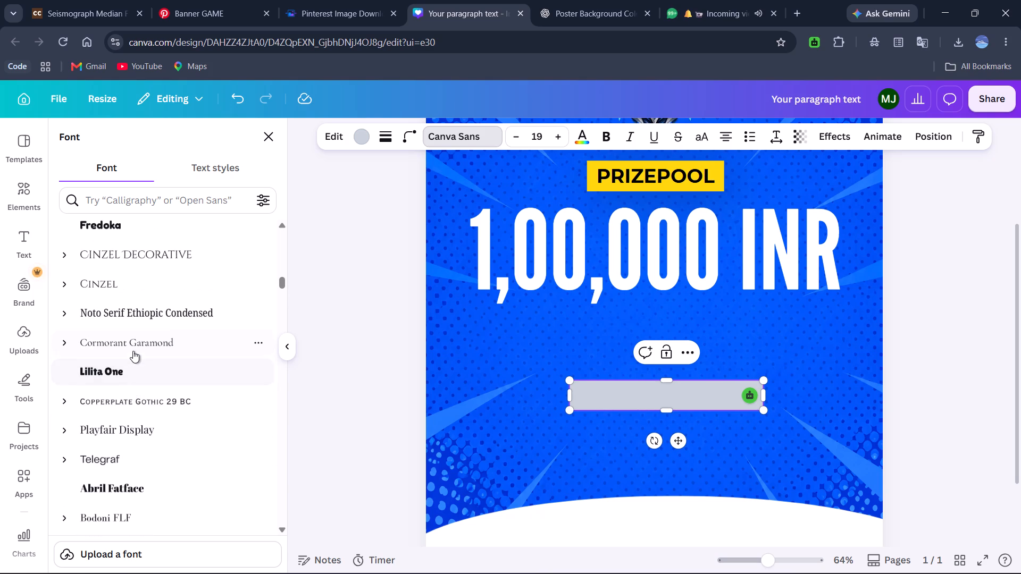
scroll(133, 351, "up", 1)
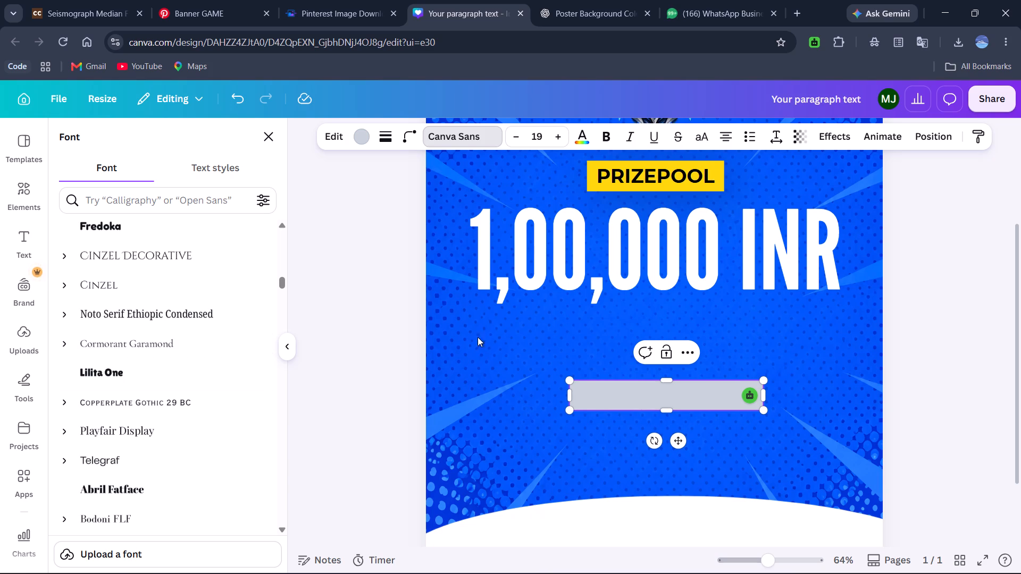
left_click(1020, 434)
left_click(970, 392)
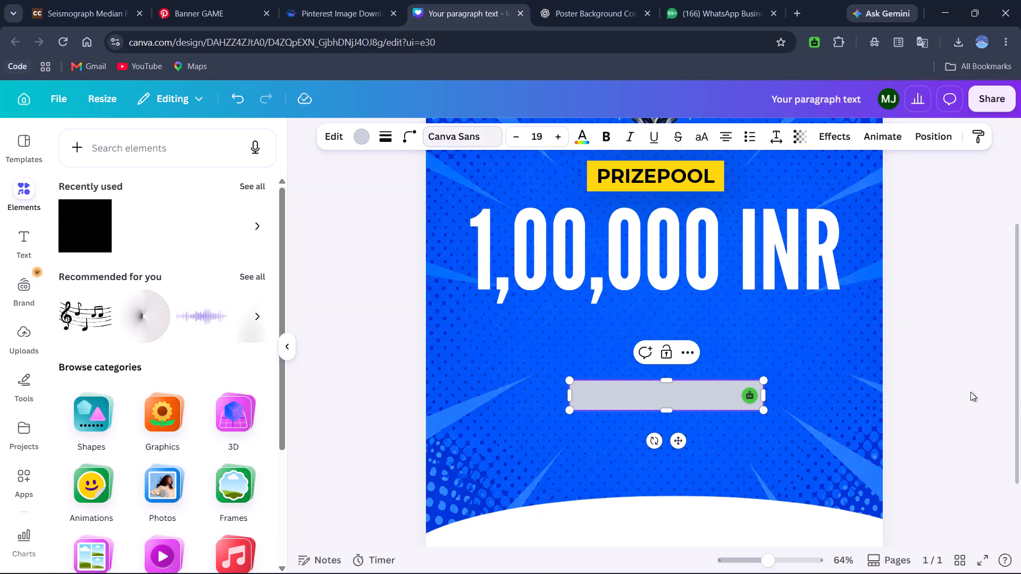
left_click(902, 378)
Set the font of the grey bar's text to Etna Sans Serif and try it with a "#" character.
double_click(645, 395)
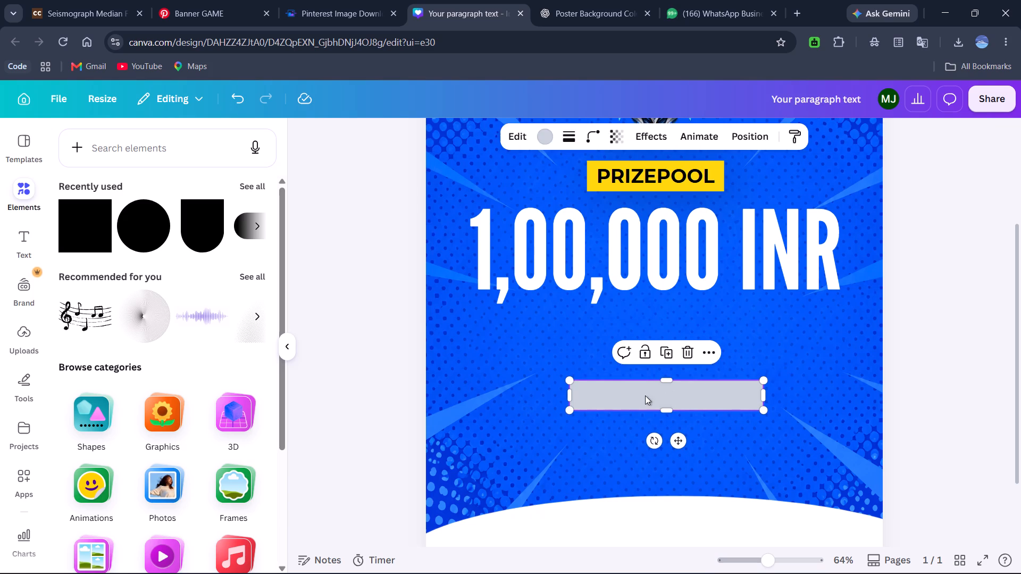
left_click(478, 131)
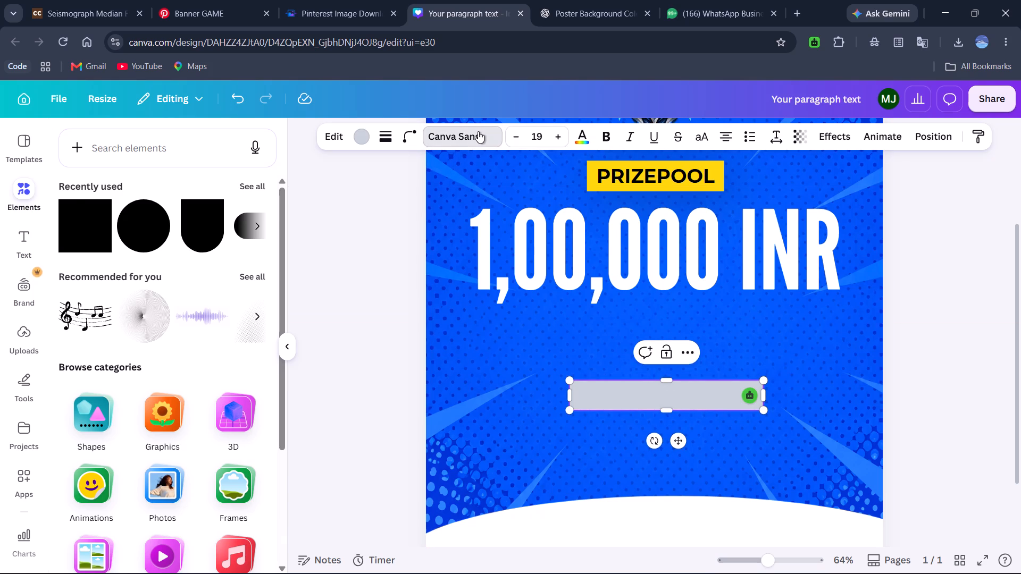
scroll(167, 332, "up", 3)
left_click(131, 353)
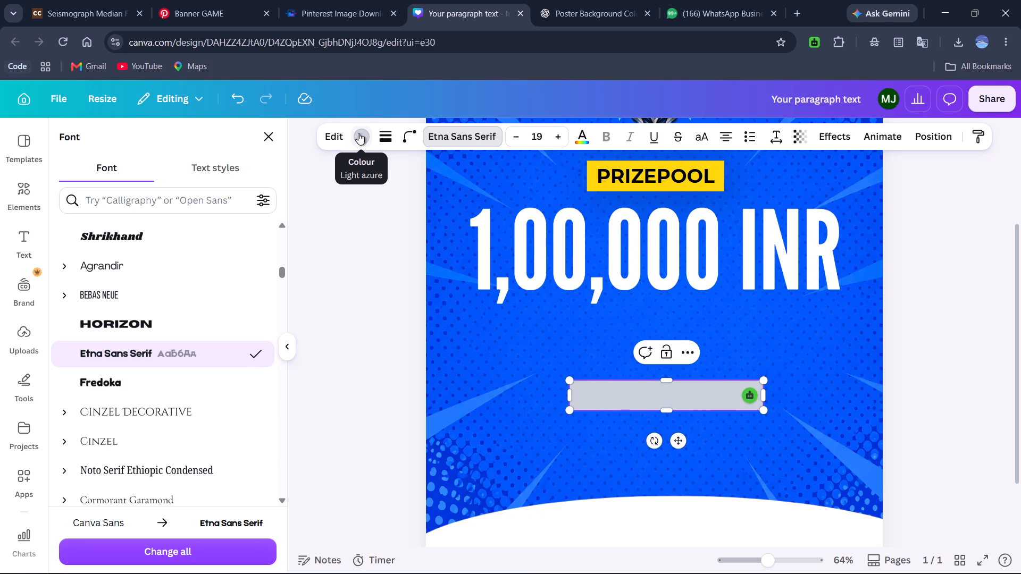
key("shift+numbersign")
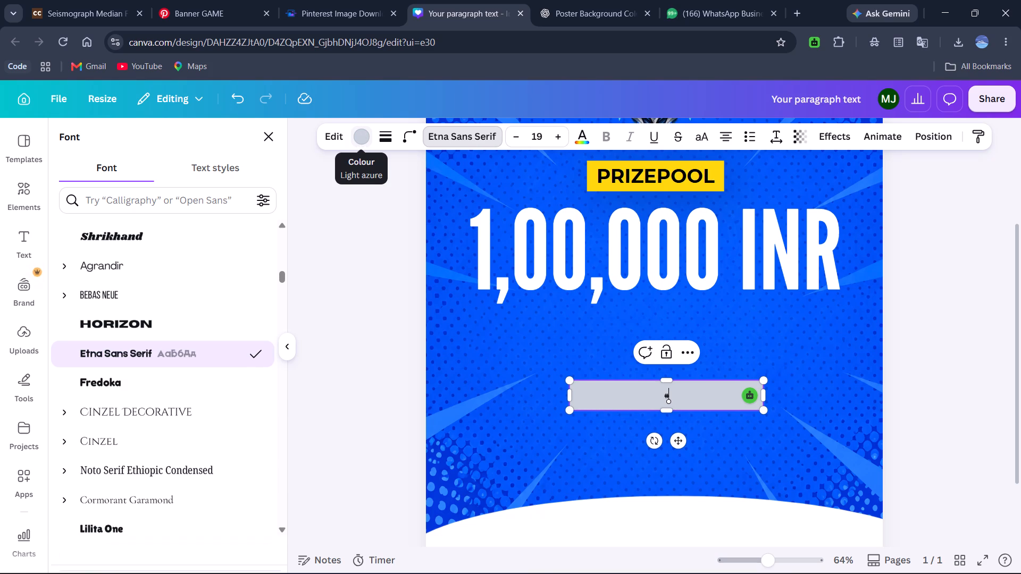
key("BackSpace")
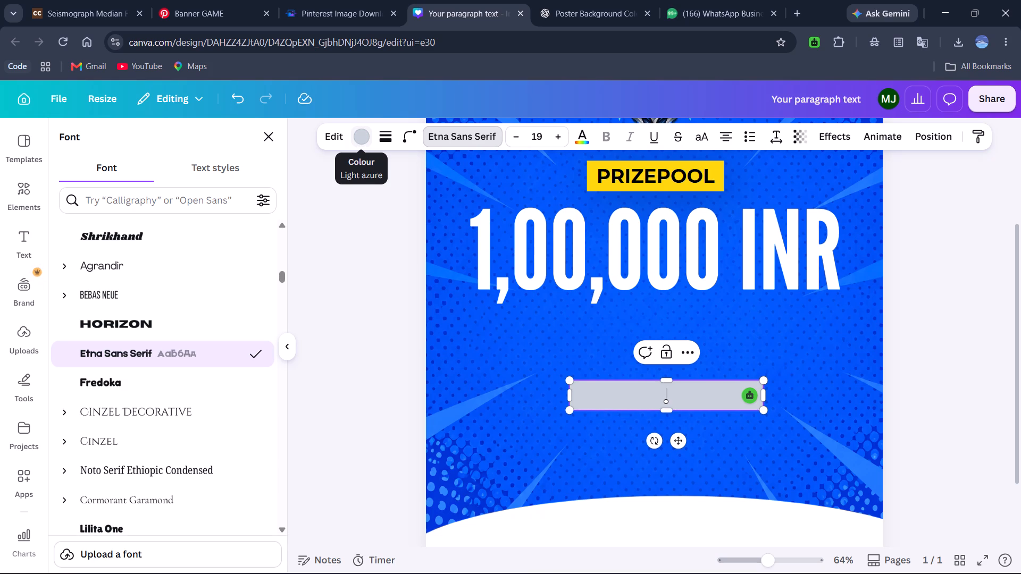
Set the font size of the grey bar's text to 25.
triple_click(556, 141)
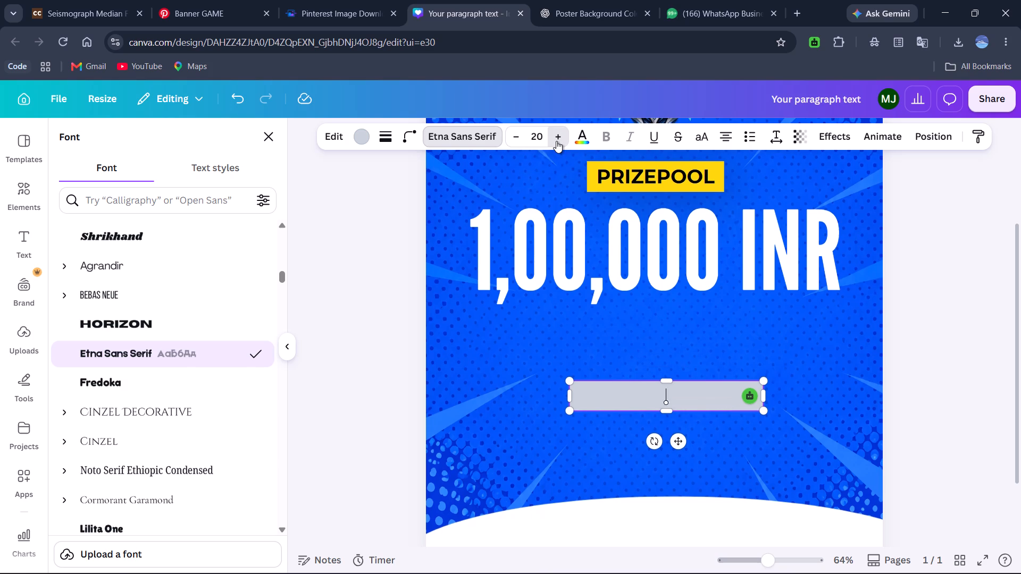
left_click(556, 141)
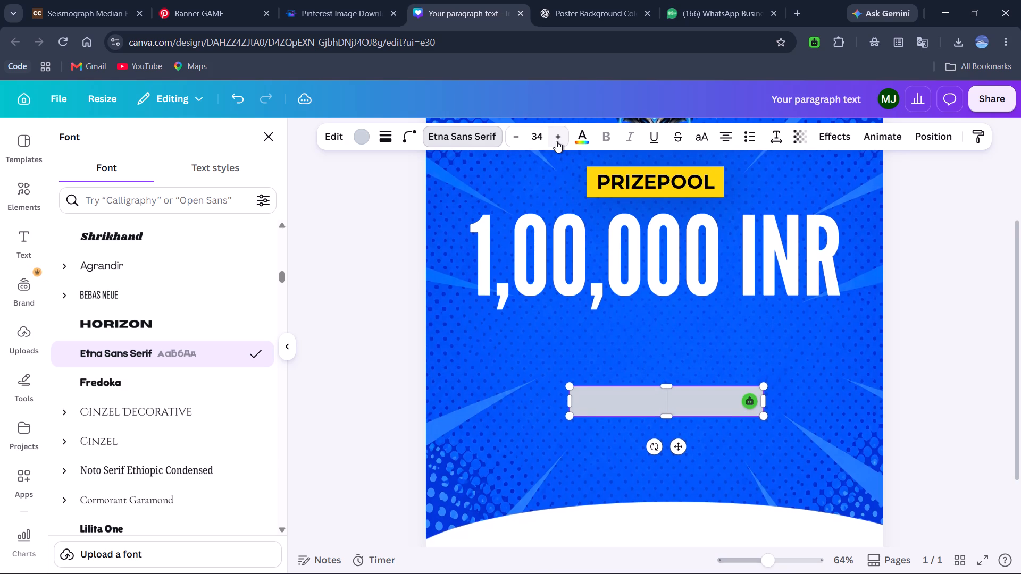
triple_click(512, 141)
triple_click(512, 141)
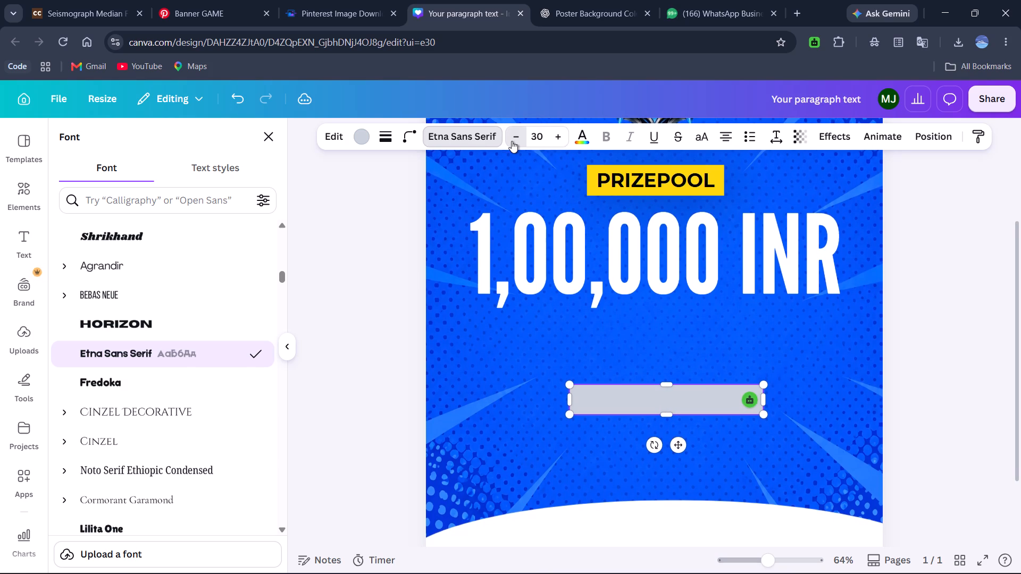
left_click(512, 141)
double_click(512, 141)
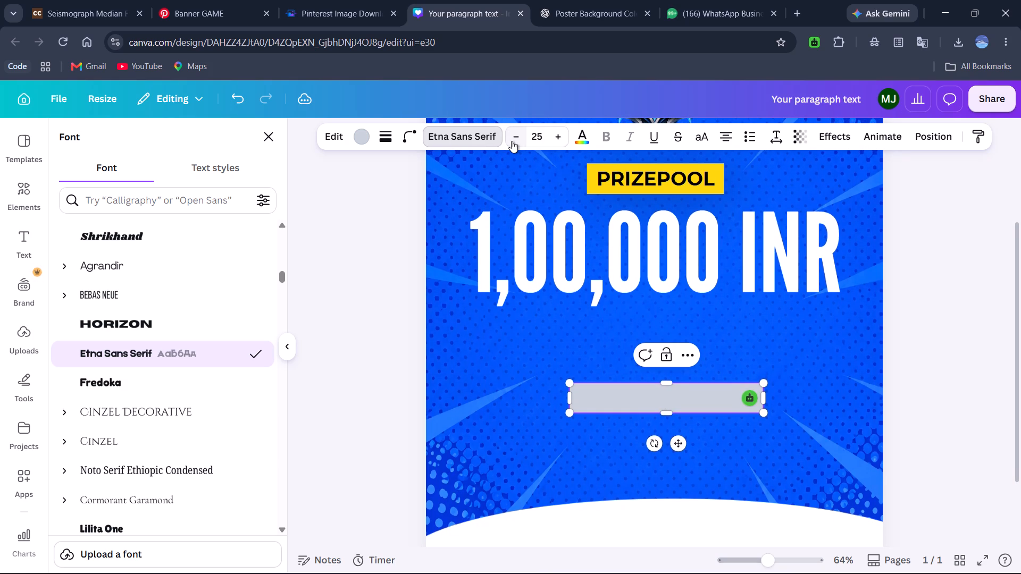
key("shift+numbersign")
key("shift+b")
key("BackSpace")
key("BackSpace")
Choose Oswald as the font for the grey bar's text.
scroll(171, 344, "up", 2)
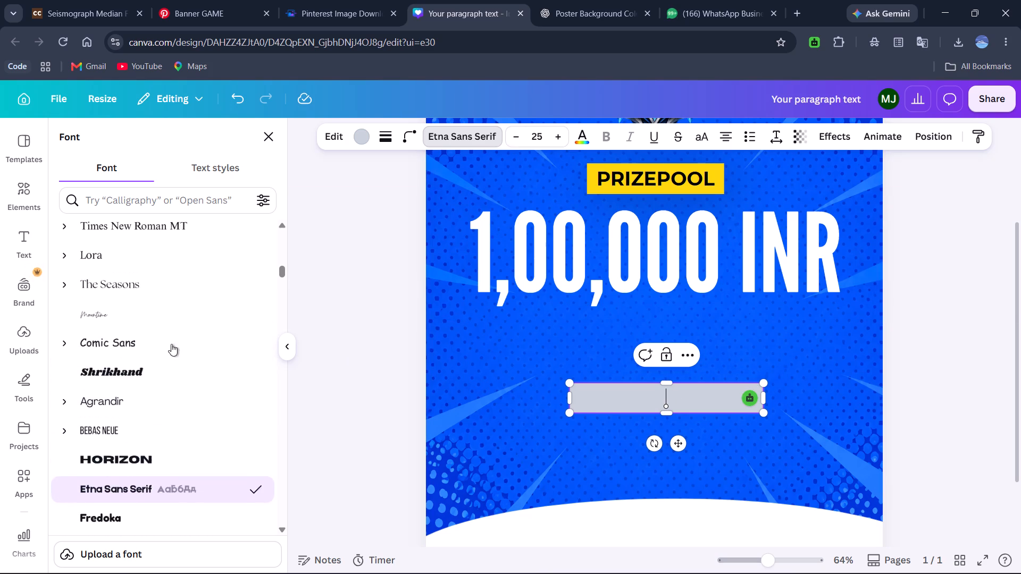
scroll(171, 344, "up", 3)
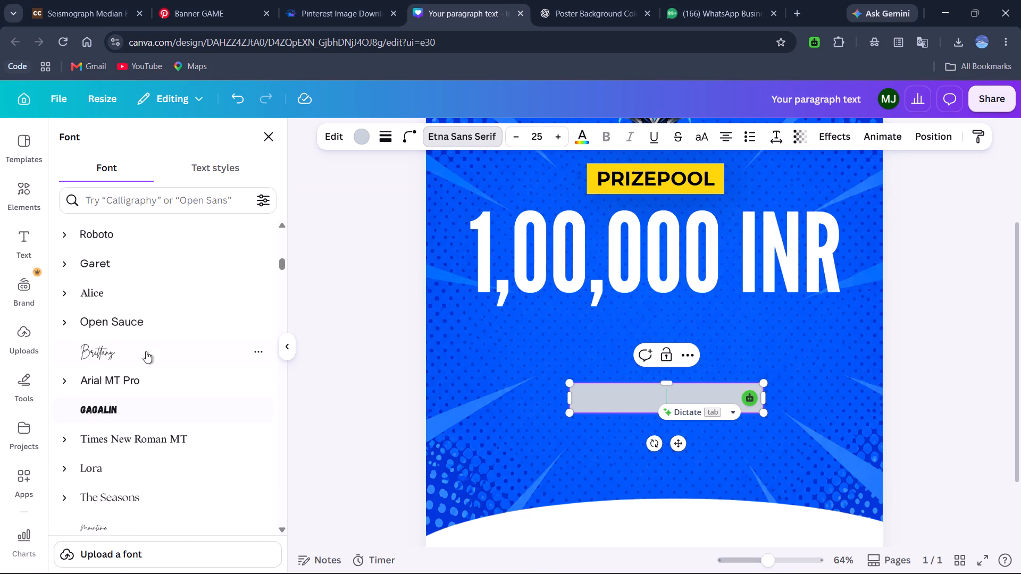
scroll(146, 351, "up", 5)
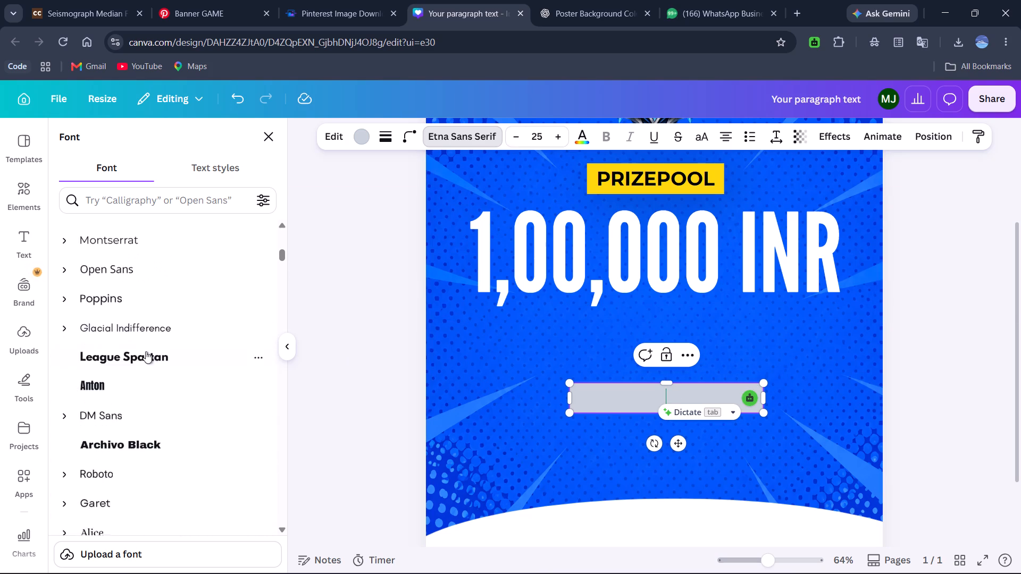
scroll(146, 351, "up", 2)
scroll(146, 351, "down", 4)
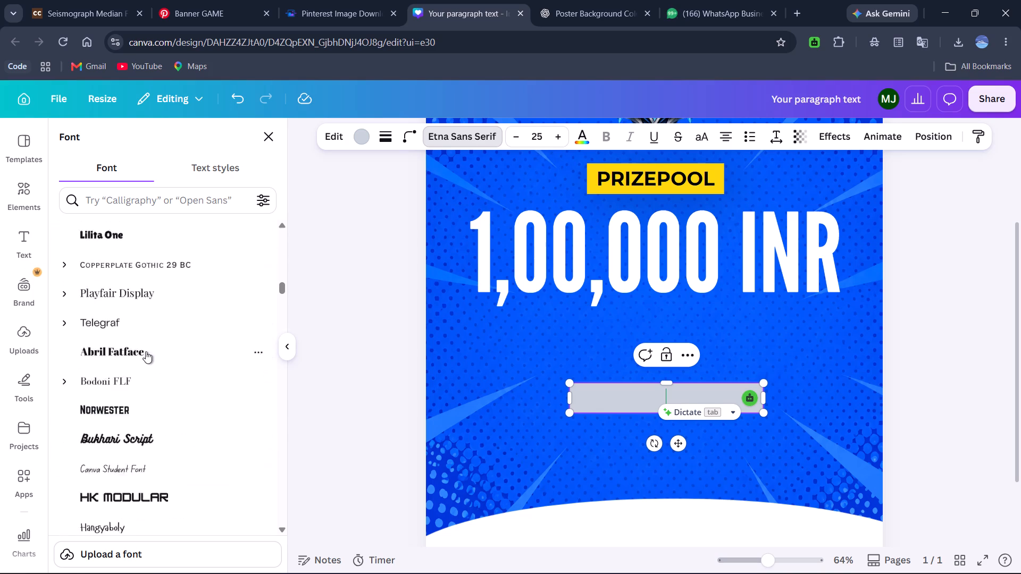
scroll(146, 351, "down", 4)
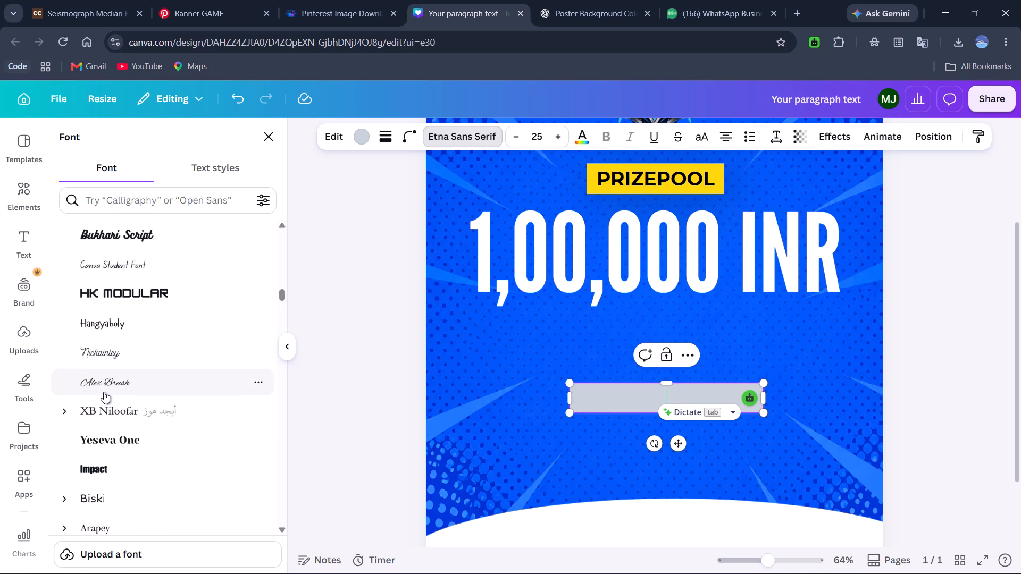
scroll(148, 334, "down", 1)
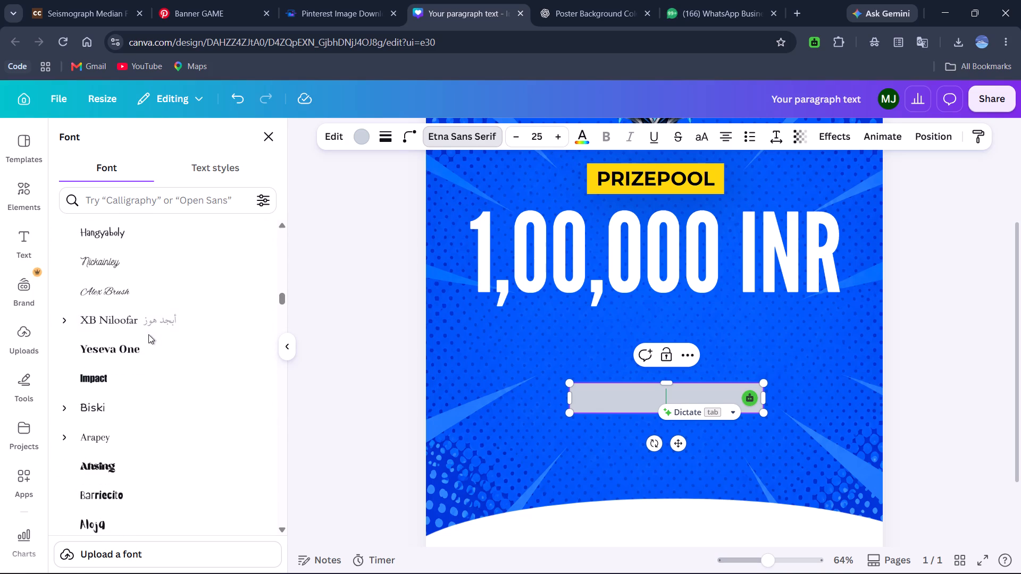
scroll(112, 462, "down", 1)
scroll(112, 462, "up", 3)
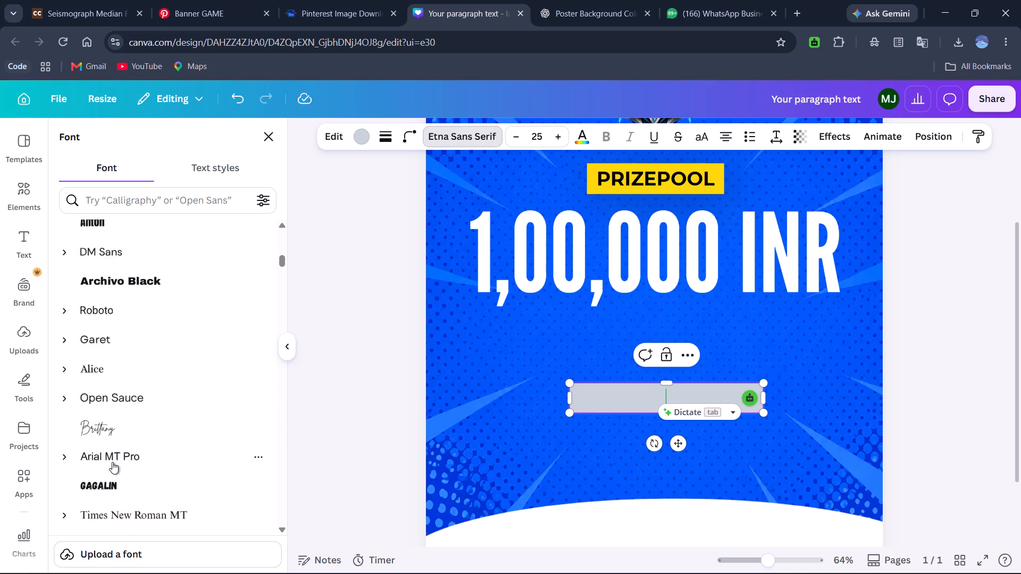
scroll(112, 462, "up", 6)
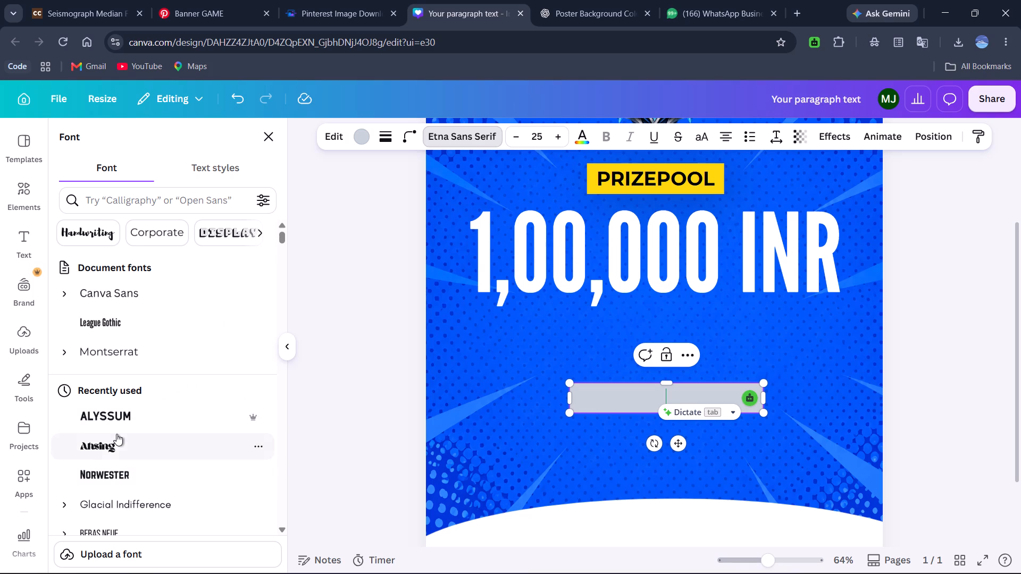
scroll(116, 434, "down", 1)
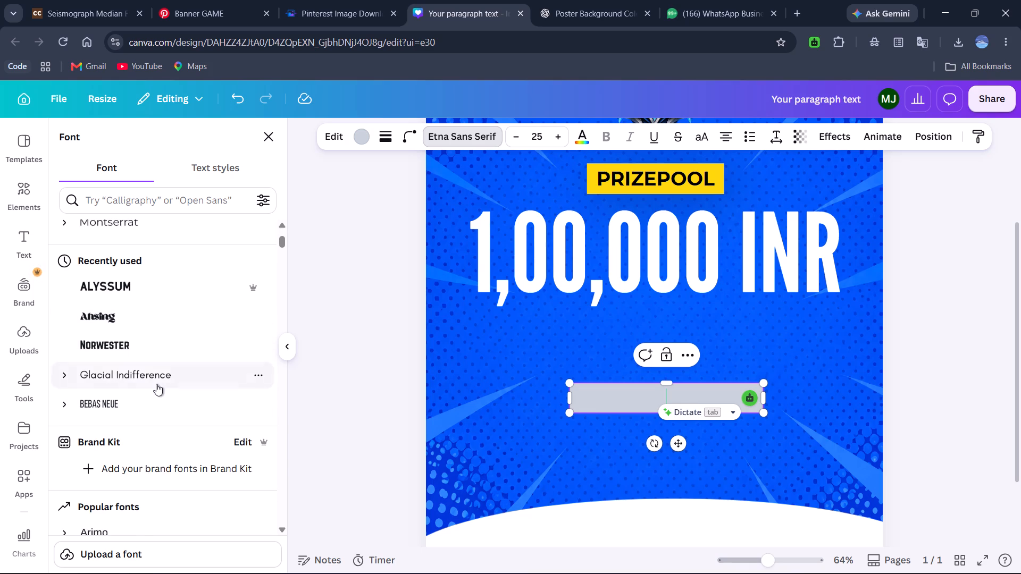
scroll(156, 384, "down", 12)
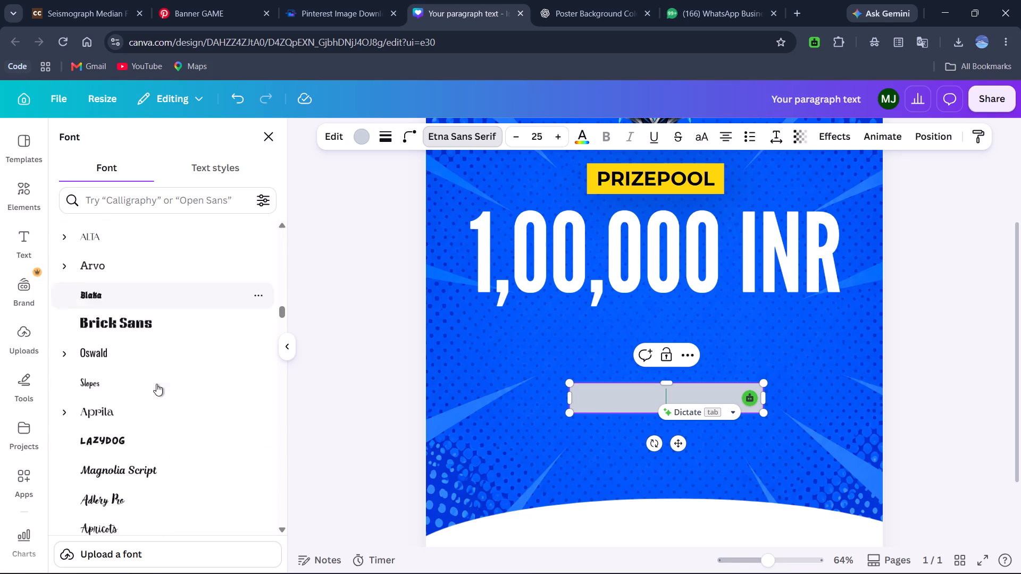
scroll(156, 384, "down", 1)
left_click(118, 285)
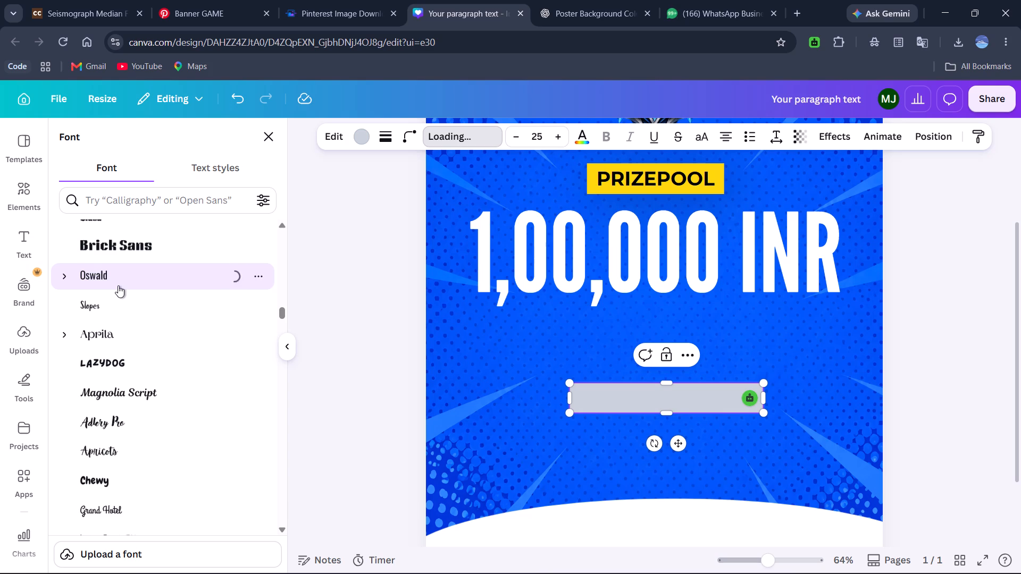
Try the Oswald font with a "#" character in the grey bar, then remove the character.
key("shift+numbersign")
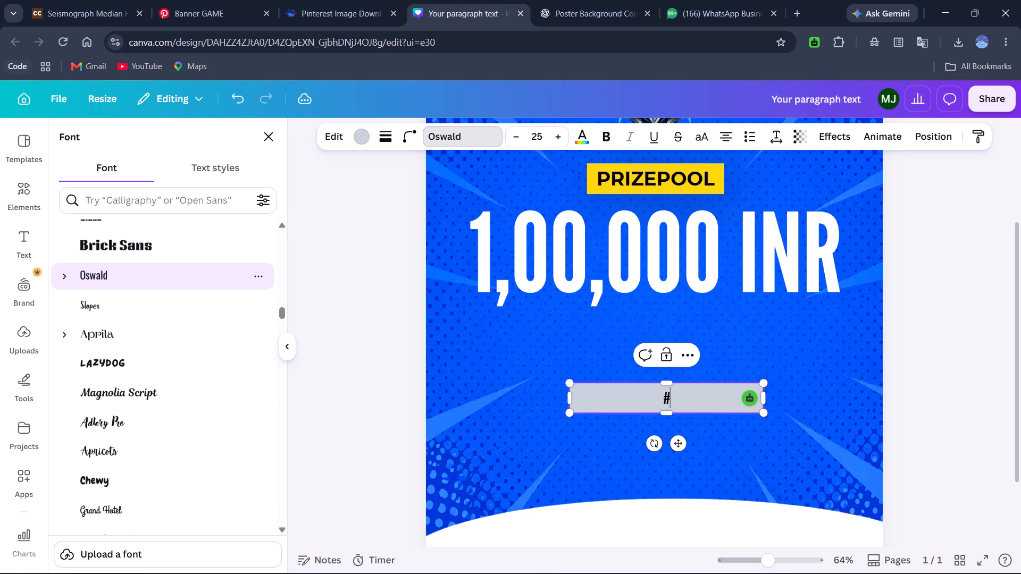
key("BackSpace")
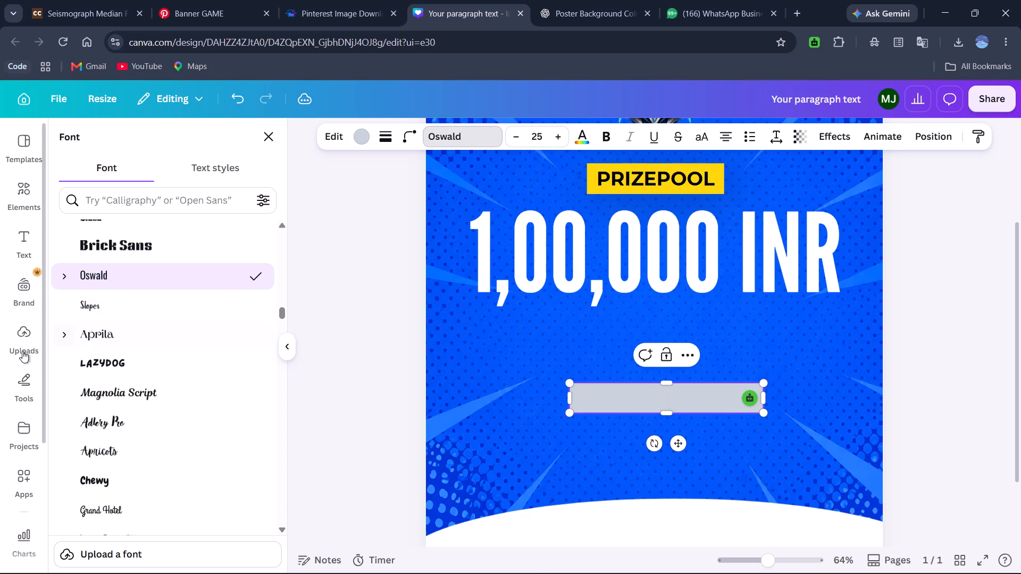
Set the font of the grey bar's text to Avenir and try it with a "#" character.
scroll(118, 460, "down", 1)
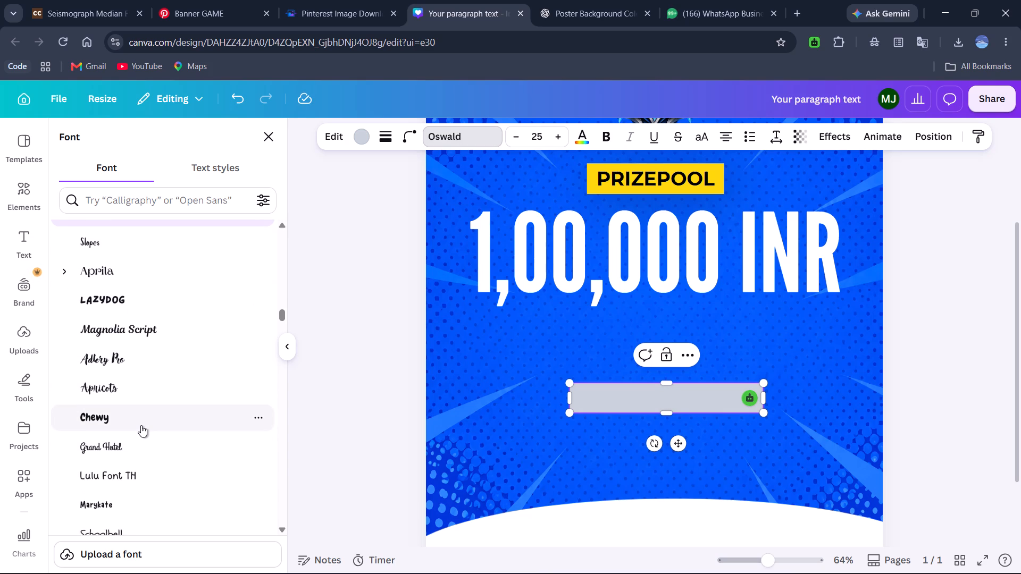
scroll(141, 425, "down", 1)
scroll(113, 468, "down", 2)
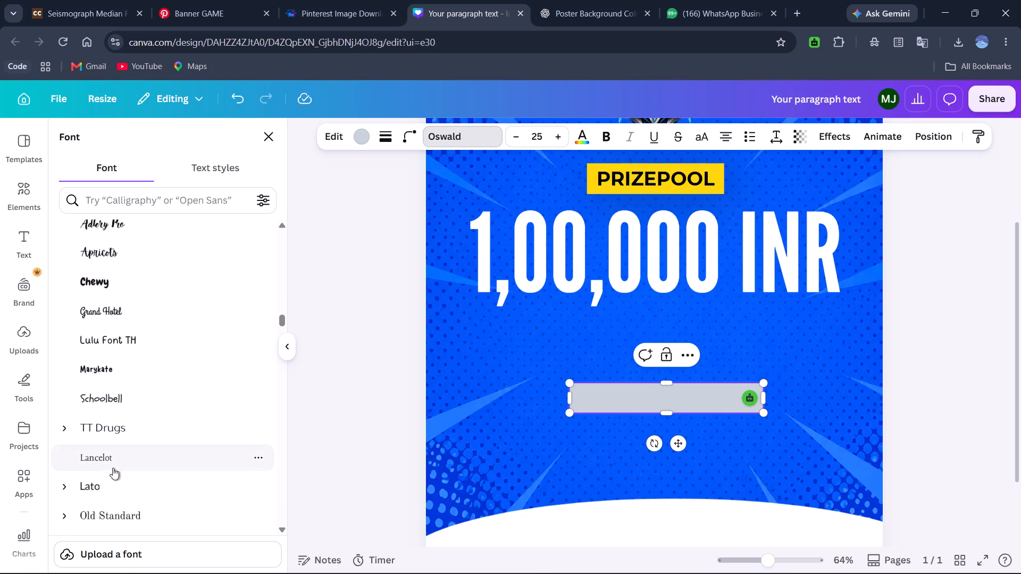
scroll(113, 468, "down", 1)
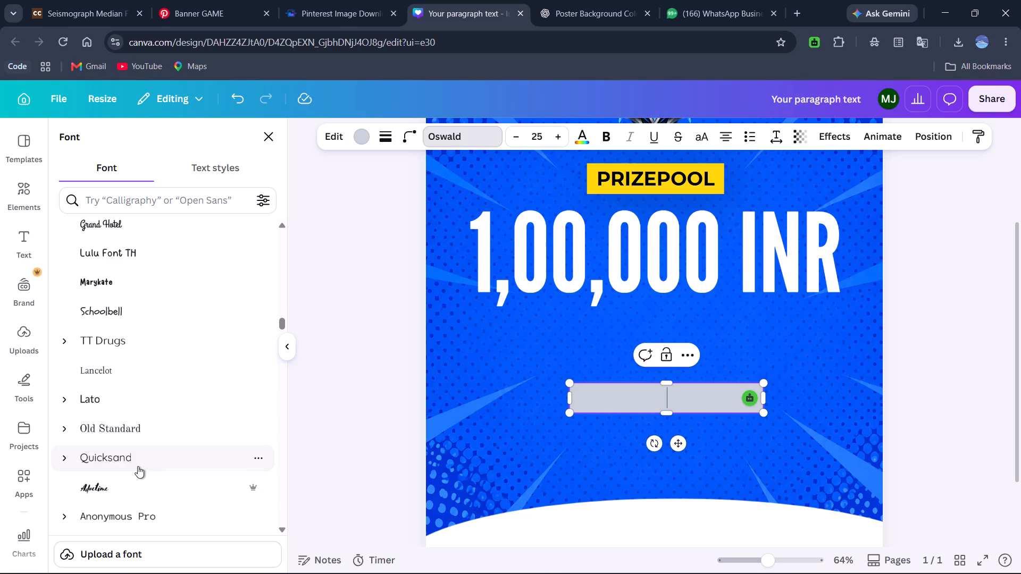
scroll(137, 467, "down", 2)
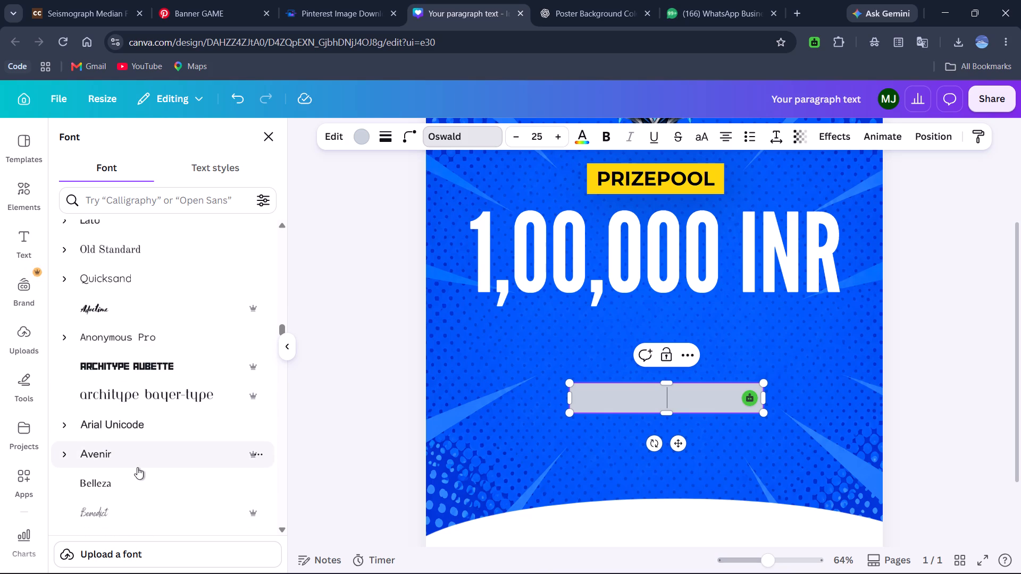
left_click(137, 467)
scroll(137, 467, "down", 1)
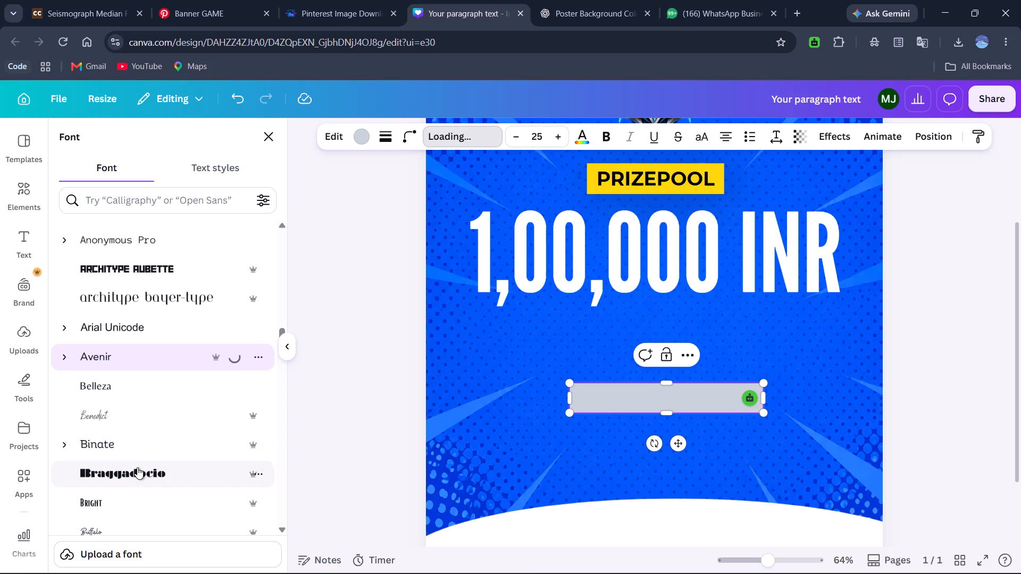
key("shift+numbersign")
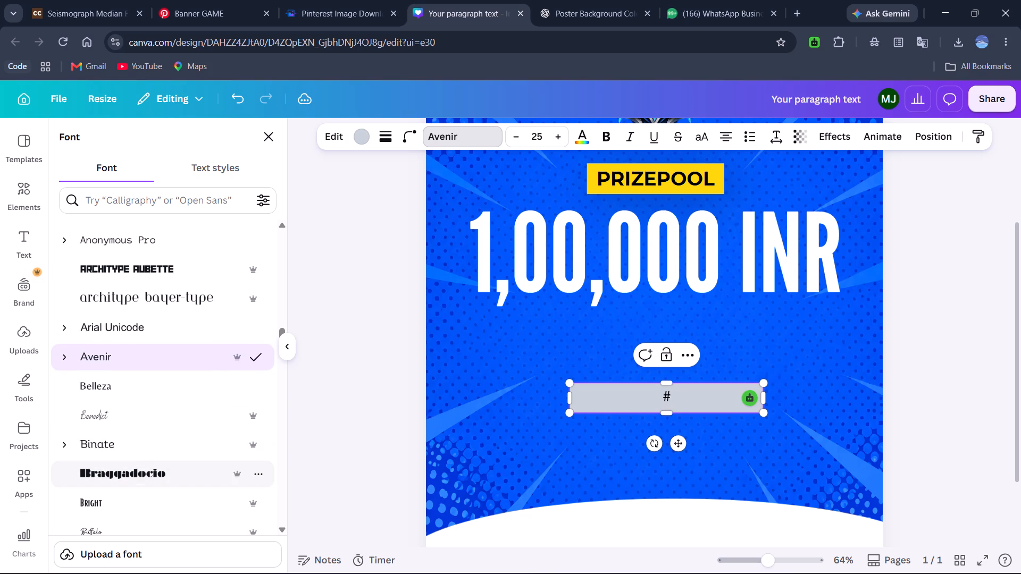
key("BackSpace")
Make the grey bar's text bold, trying it with a "#" character.
left_click(613, 135)
key("shift+numbersign")
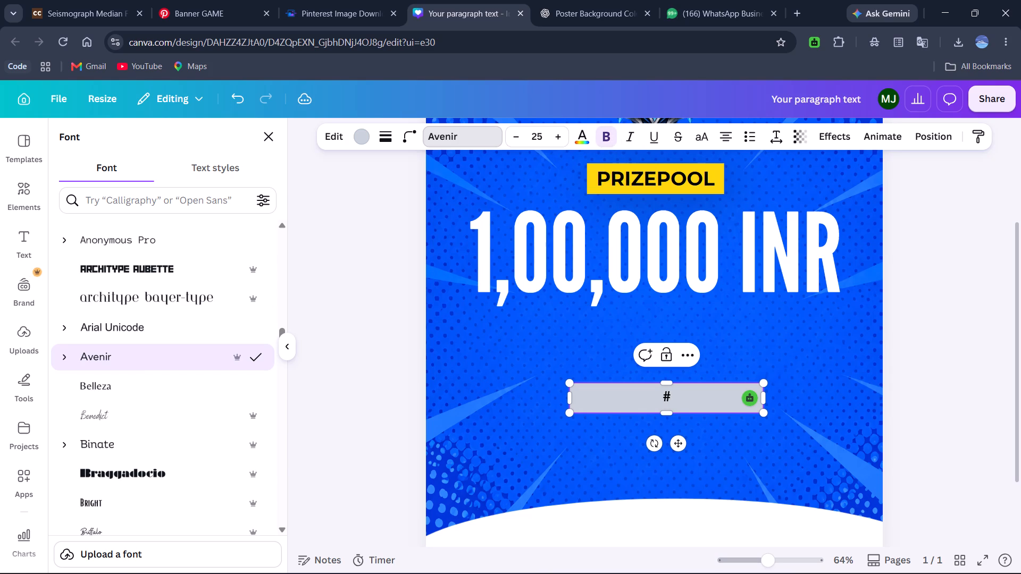
key("BackSpace")
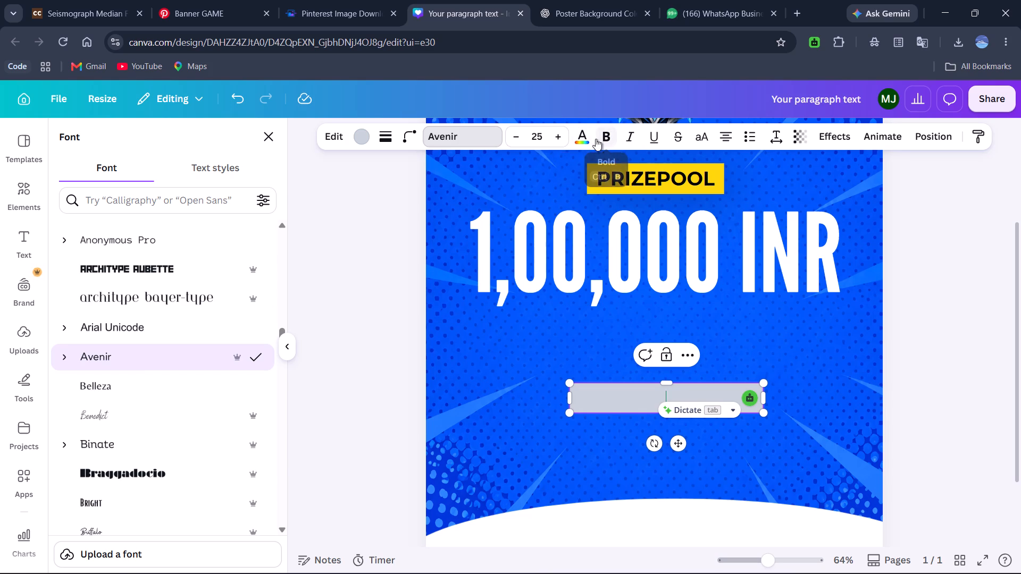
key("ctrl+b")
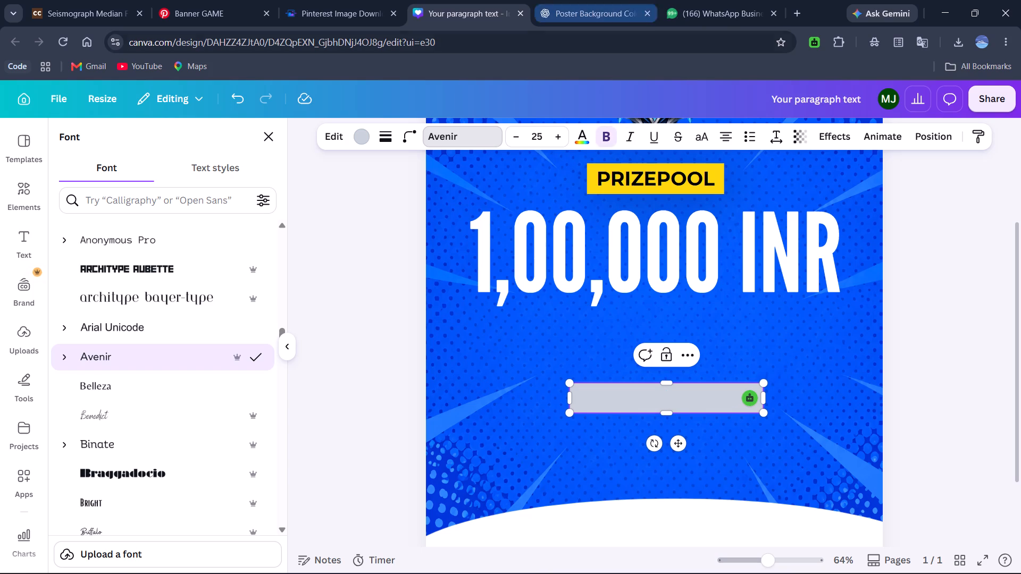
Enter "#Its Time To Rise Undergods" as the text of the grey bar below "1,00,000 INR".
key("shift+numbersign")
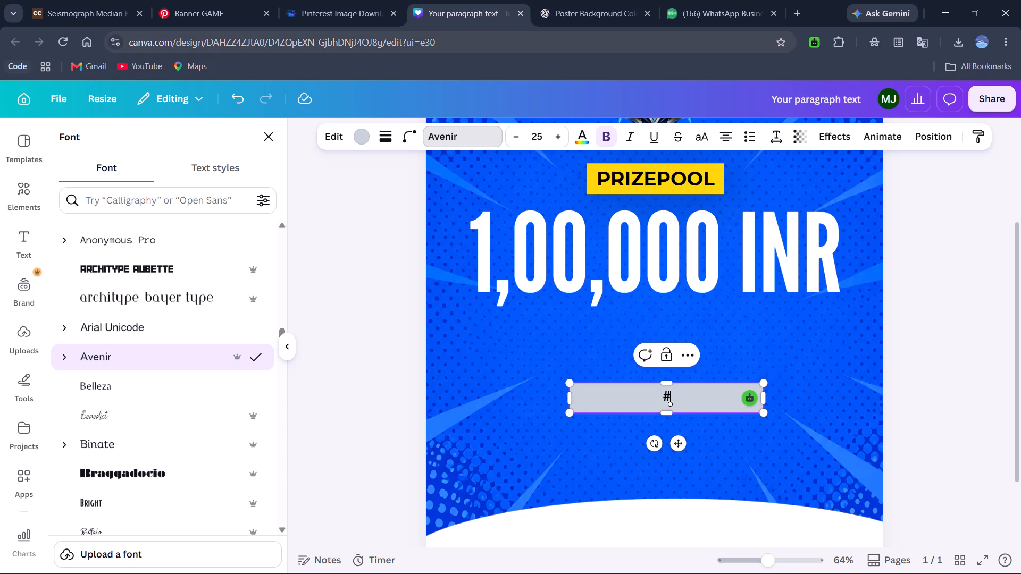
type("Its time")
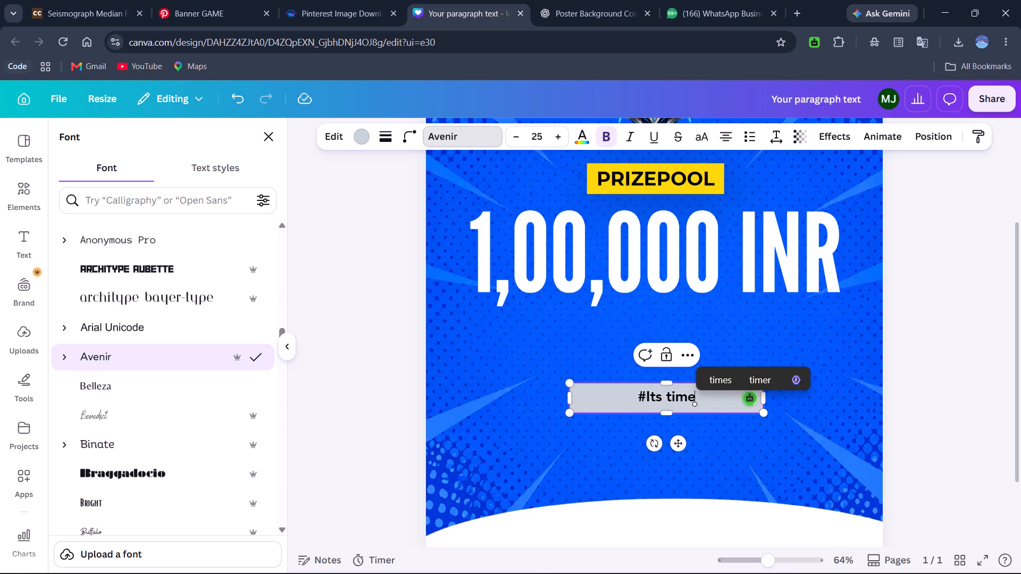
key("space")
key("BackSpace")
key("BackSpace")
key("BackSpace")
key("BackSpace")
key("BackSpace")
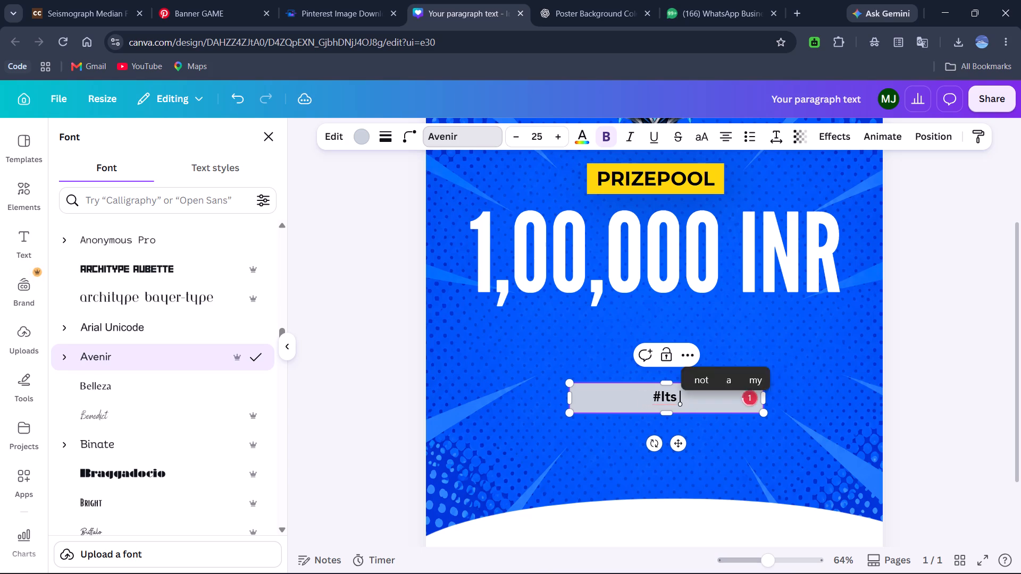
type("Time t")
key("BackSpace")
type("To")
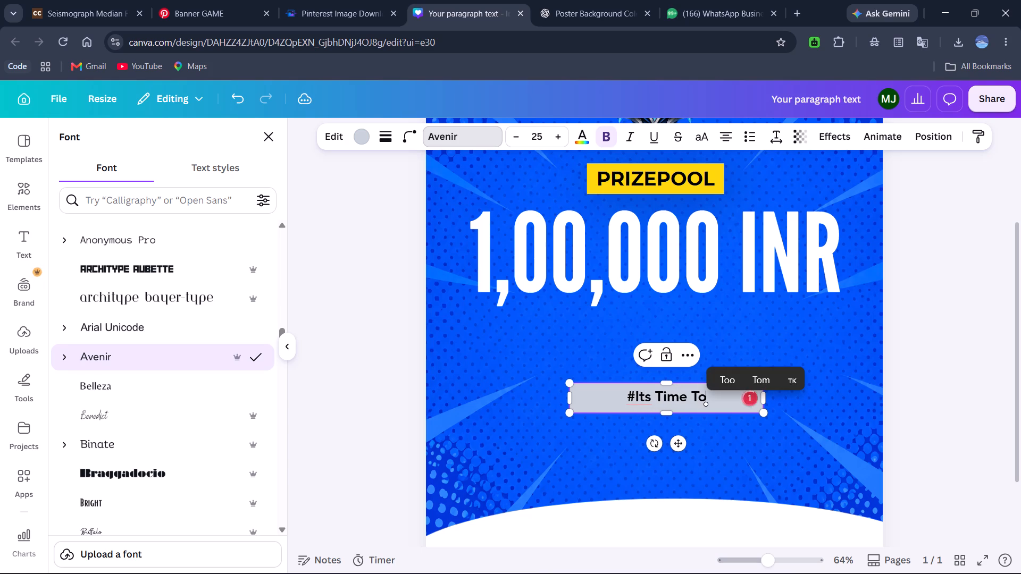
key("space")
type("Rise")
key("space")
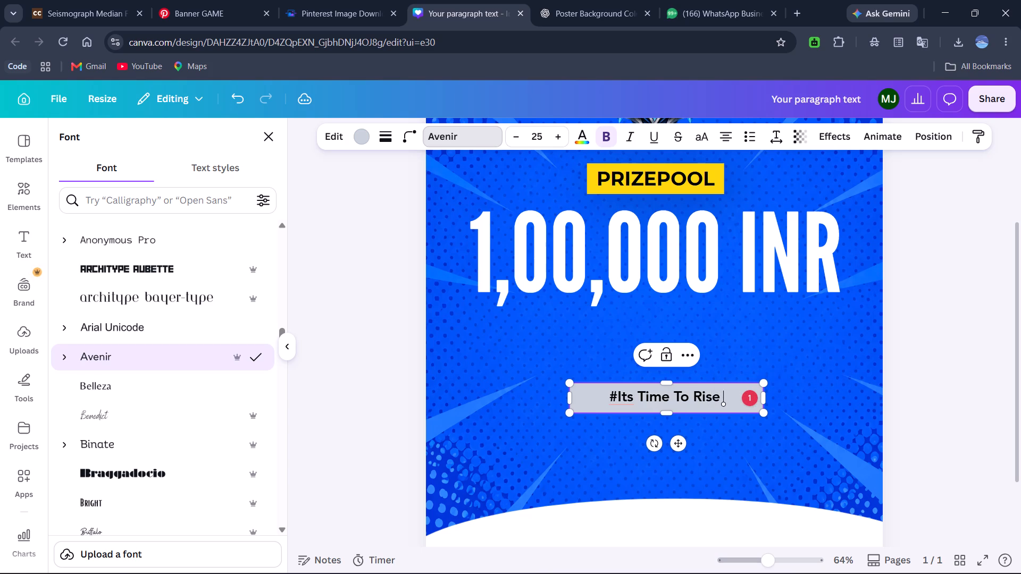
type("Underg")
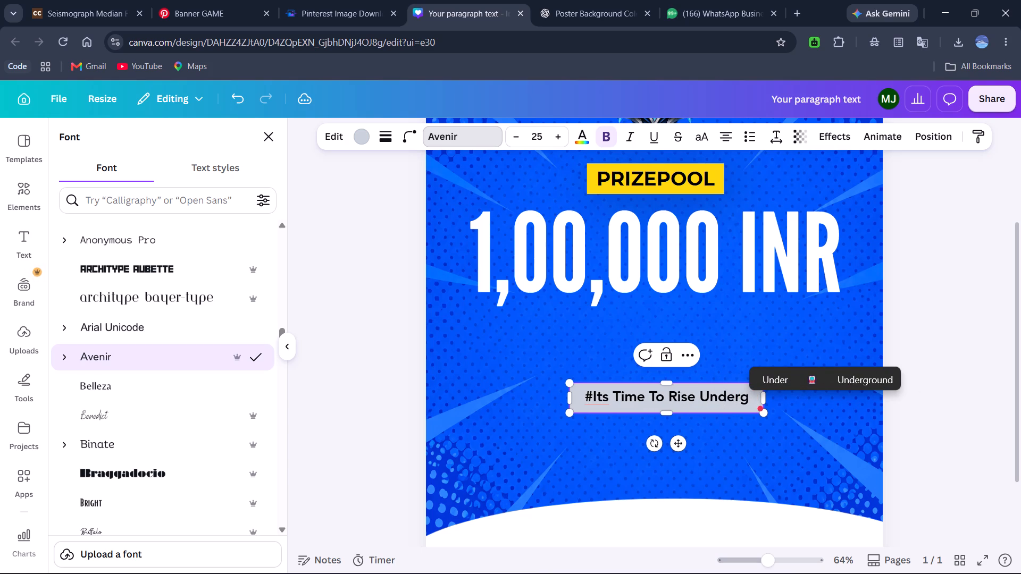
type("ods")
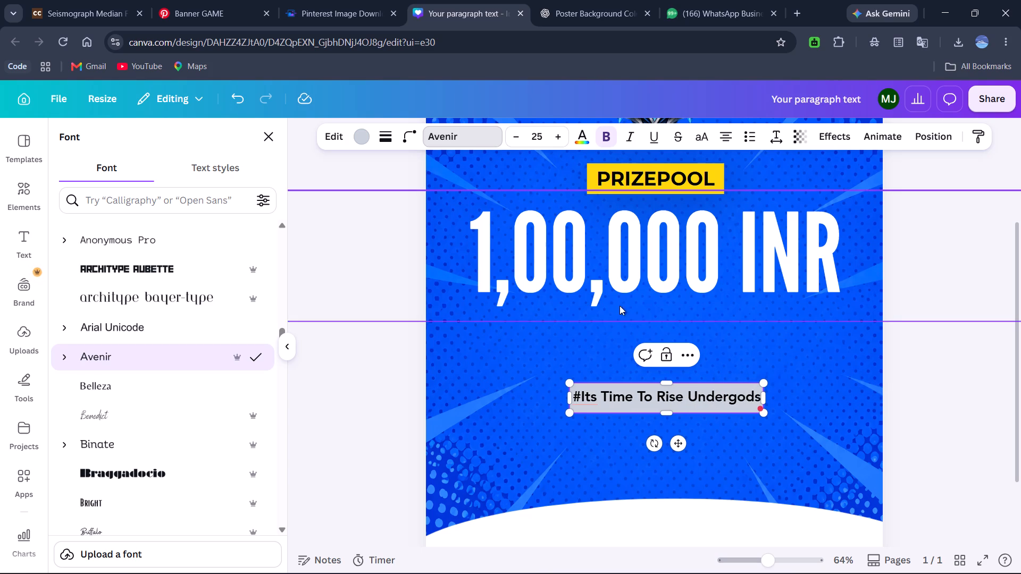
Widen the grey bar to about 490 by extending its left edge outward.
left_click_drag(570, 402, 556, 402)
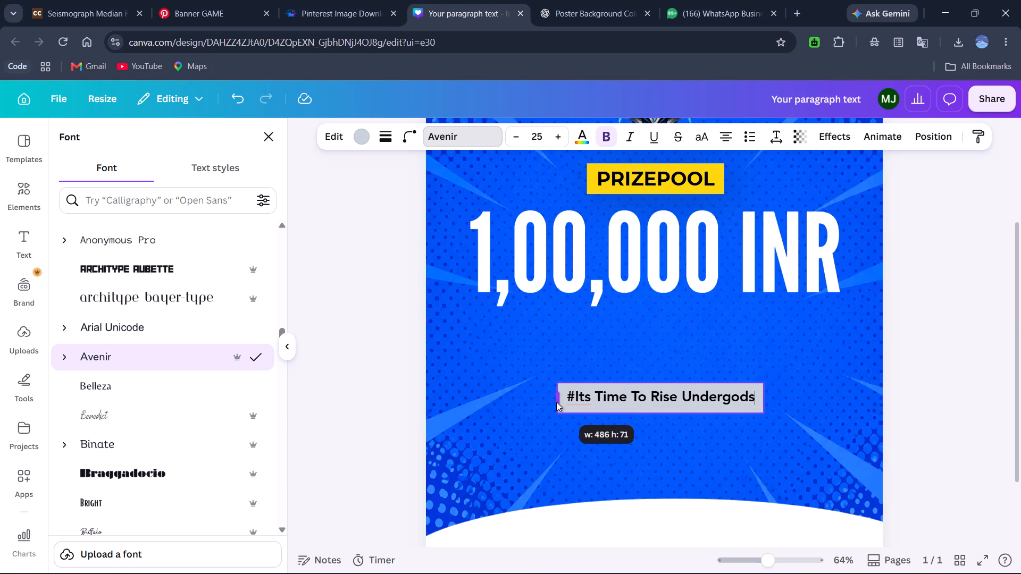
left_click_drag(556, 402, 554, 402)
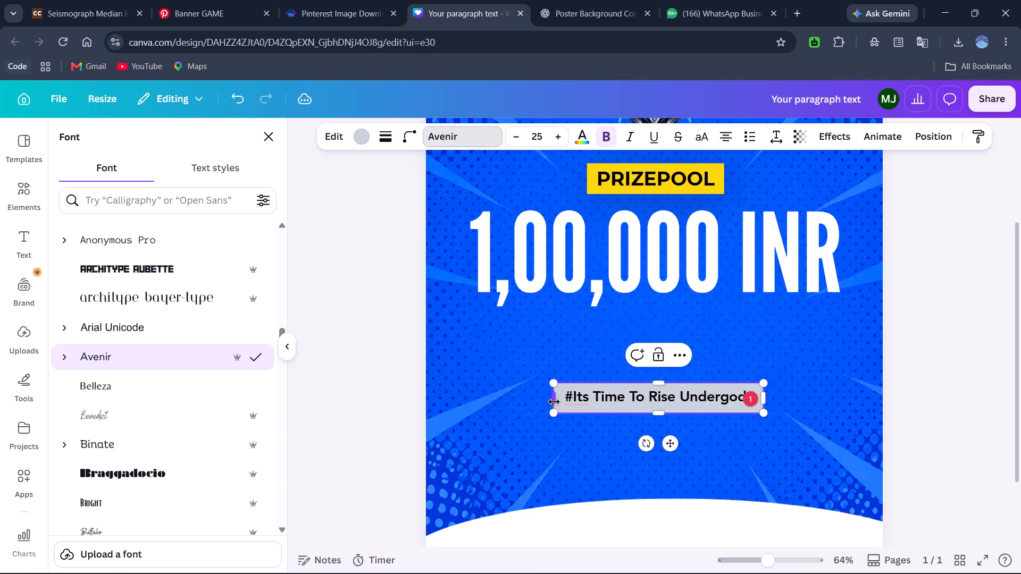
Change the font of all the text in the grey bar to Binate.
key("ctrl+a")
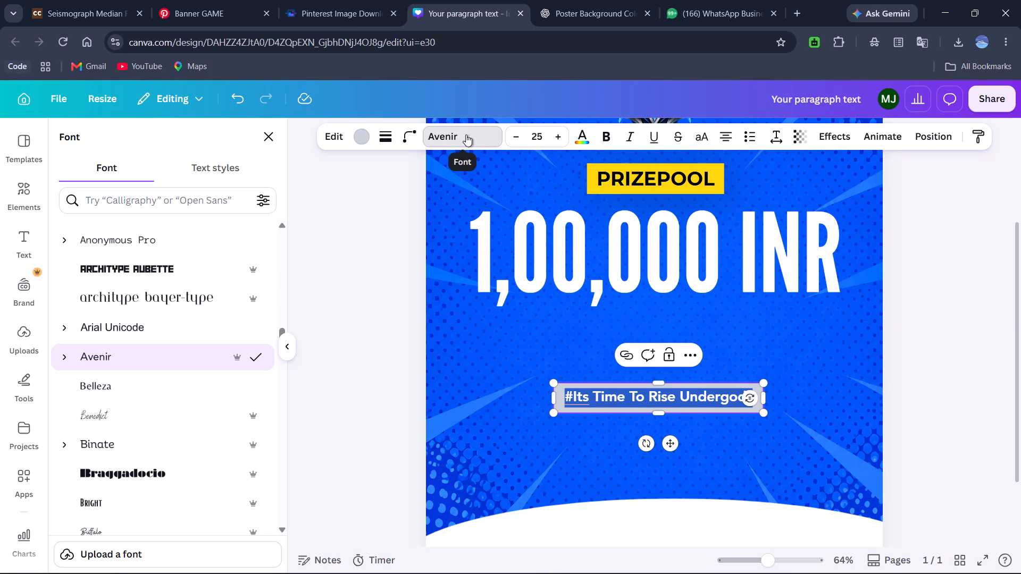
scroll(164, 434, "down", 1)
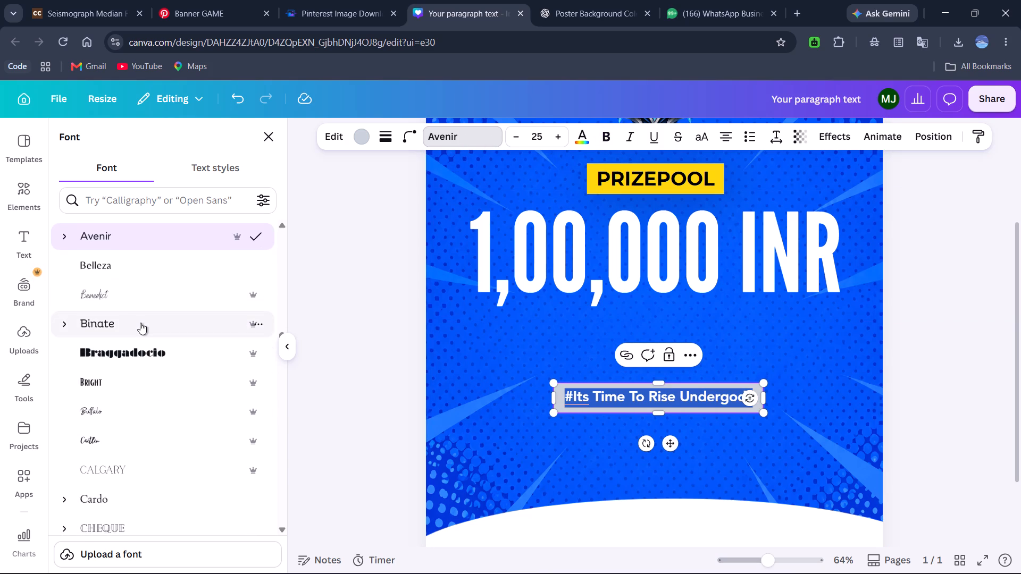
left_click(140, 323)
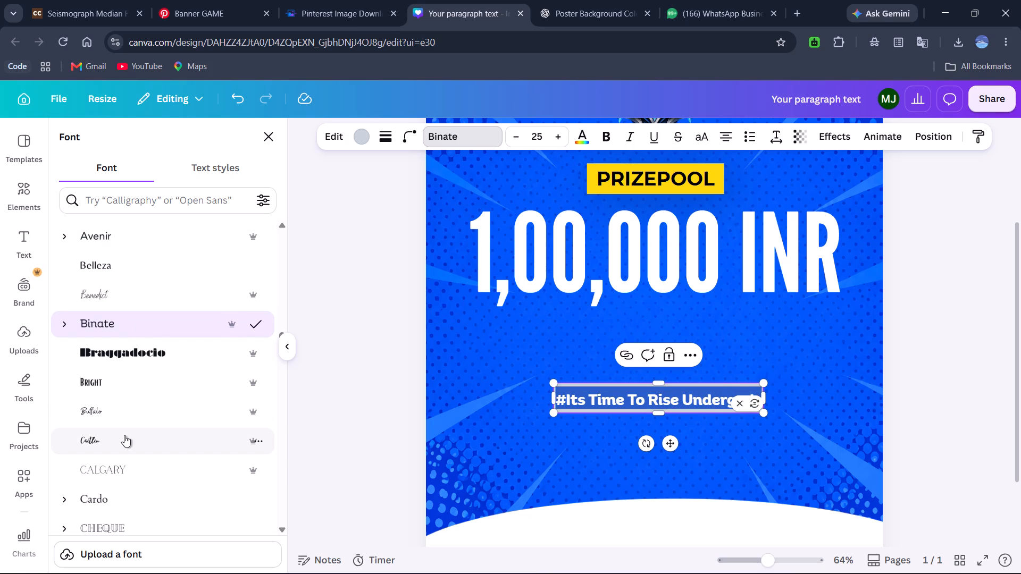
scroll(124, 435, "down", 1)
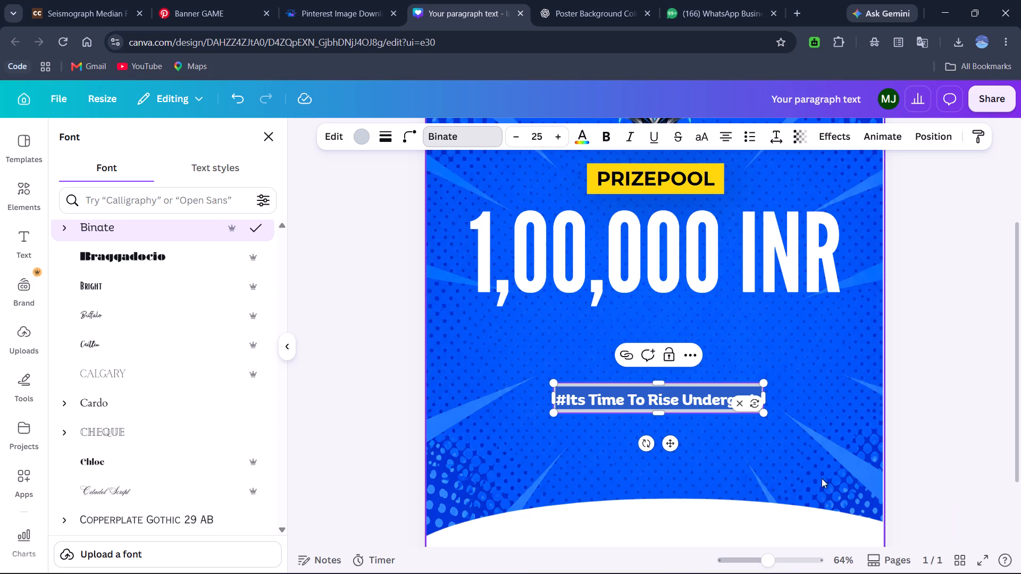
left_click(972, 410)
left_click(972, 410)
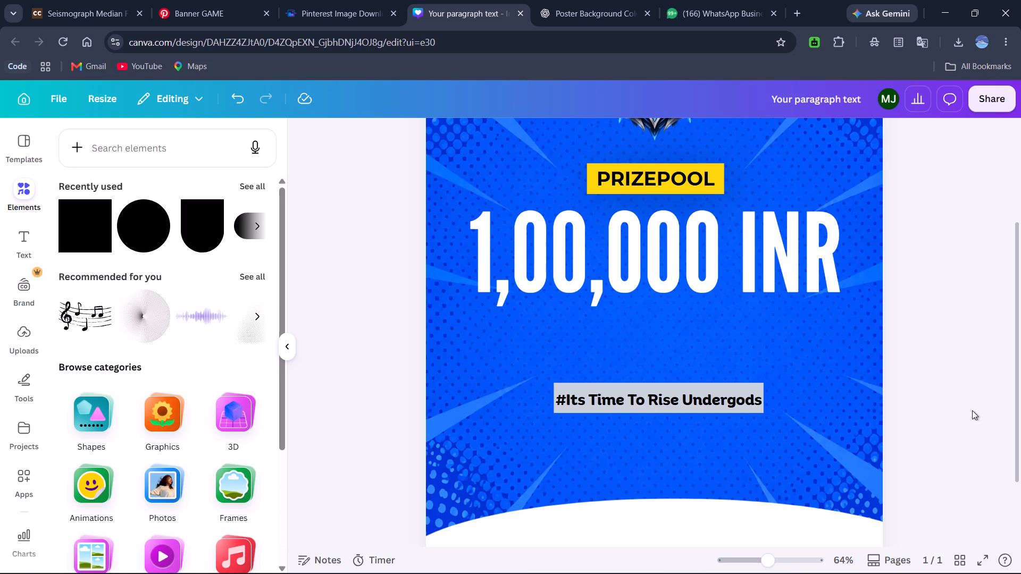
Widen the "#Its Time To Rise Undergods" bar to about 547 by extending its right edge.
left_click(722, 395)
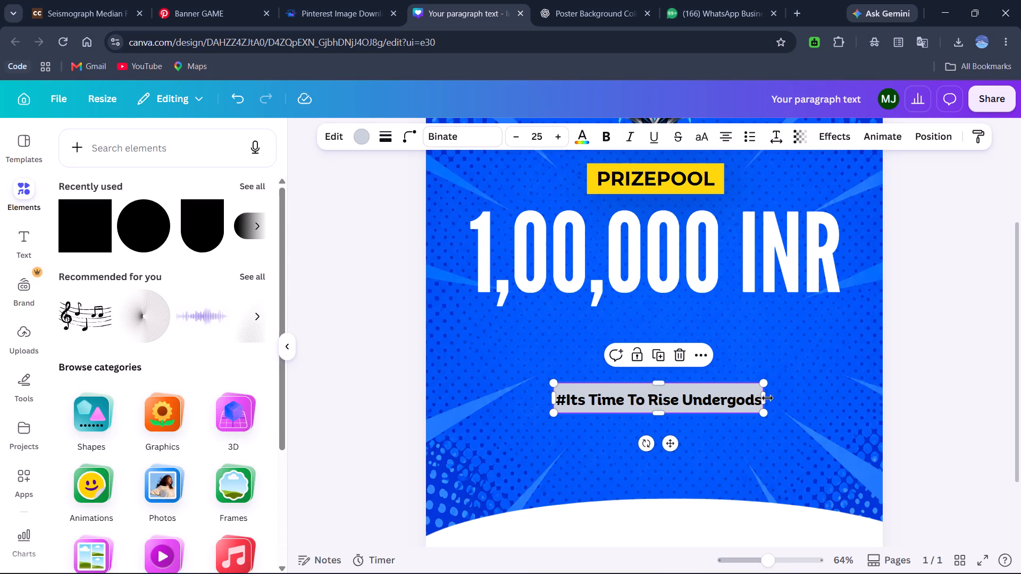
left_click_drag(766, 397, 779, 400)
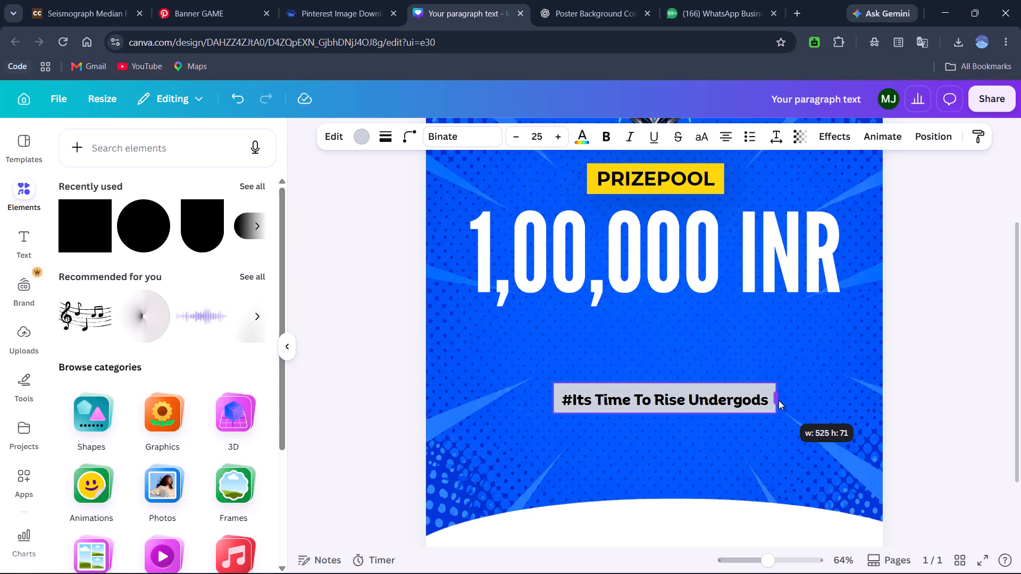
left_click_drag(779, 400, 788, 400)
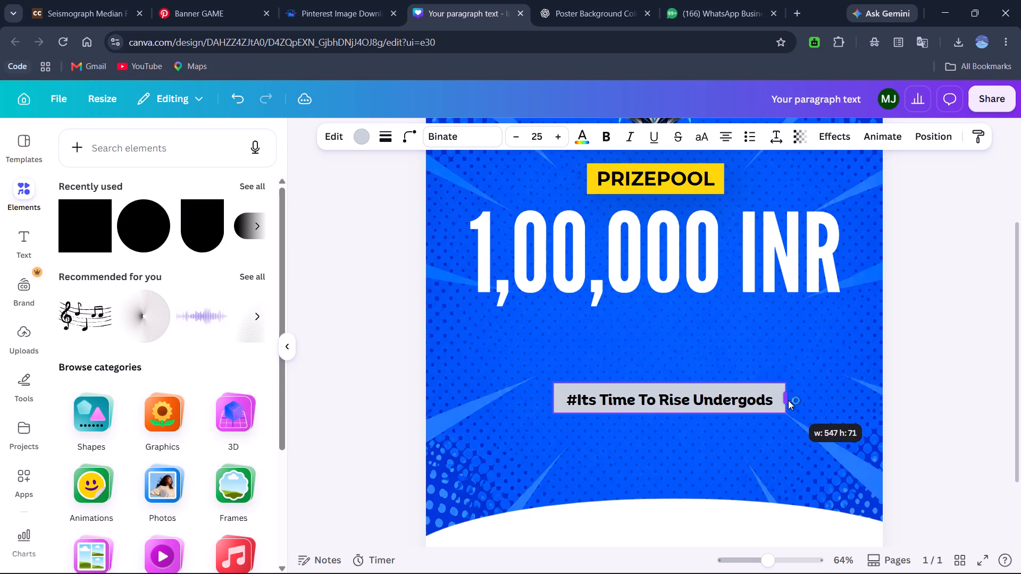
left_click_drag(788, 400, 788, 400)
Scale the "#Its Time To Rise Undergods" bar down slightly to a width of about 520.
left_click(924, 424)
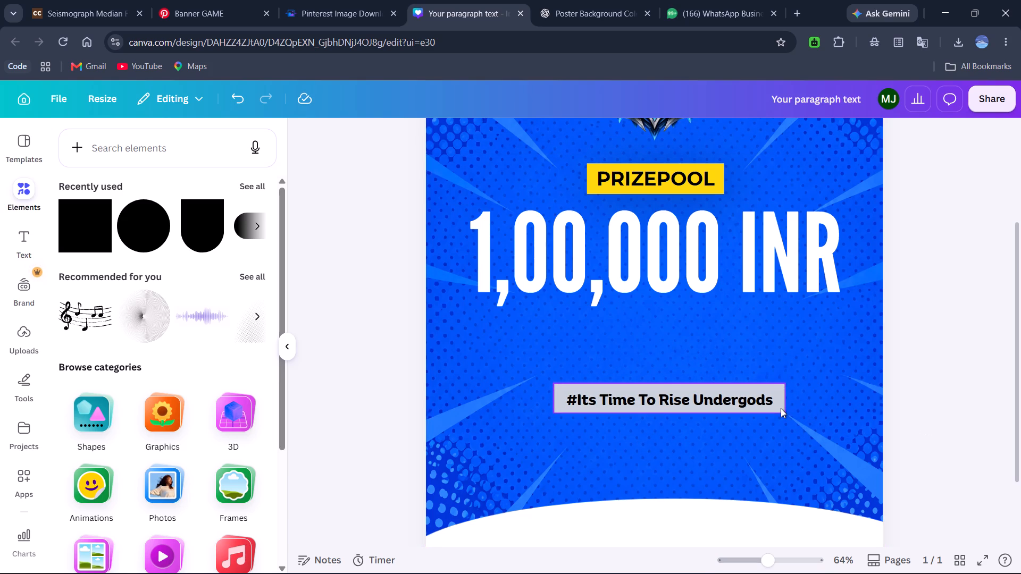
left_click(781, 408)
left_click_drag(783, 411, 771, 407)
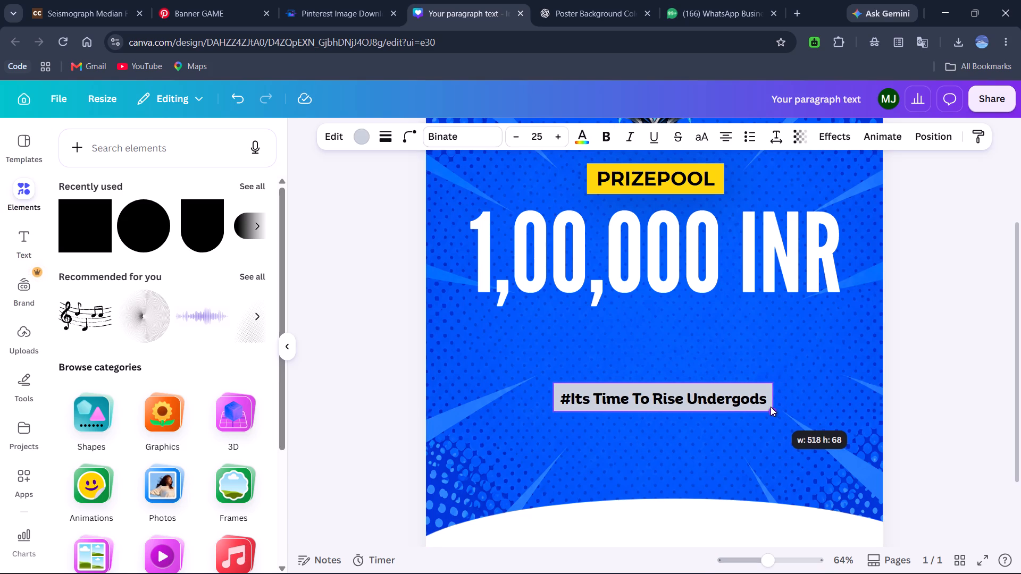
left_click_drag(771, 407, 773, 408)
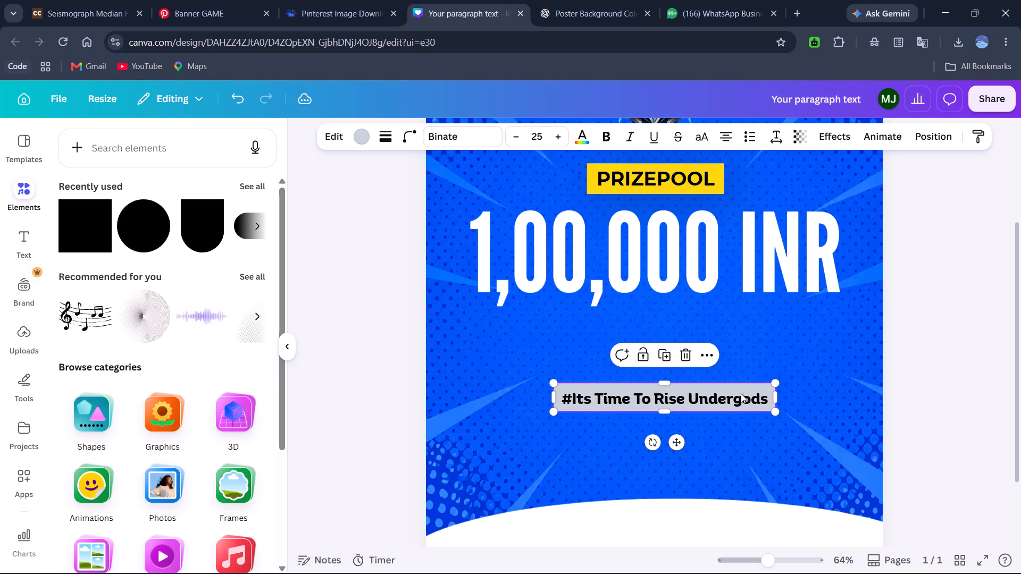
Move the hashtag bar slightly so it is centred horizontally on the poster below "1,00,000 INR".
left_click_drag(741, 393, 735, 387)
left_click(927, 387)
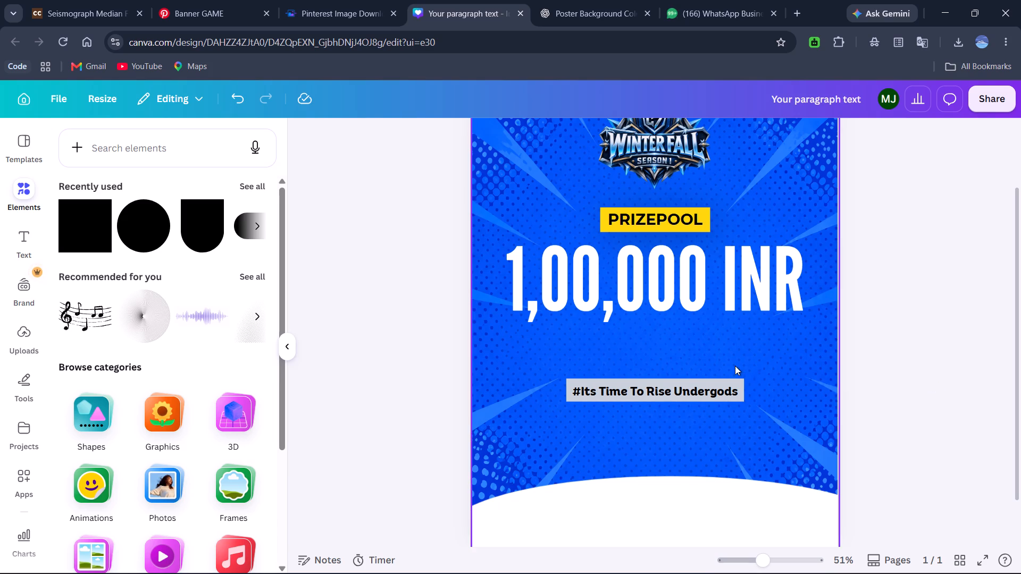
Add a new text box and place it between "1,00,000 INR" and the "#Its Time To Rise Undergods" bar.
left_click(22, 238)
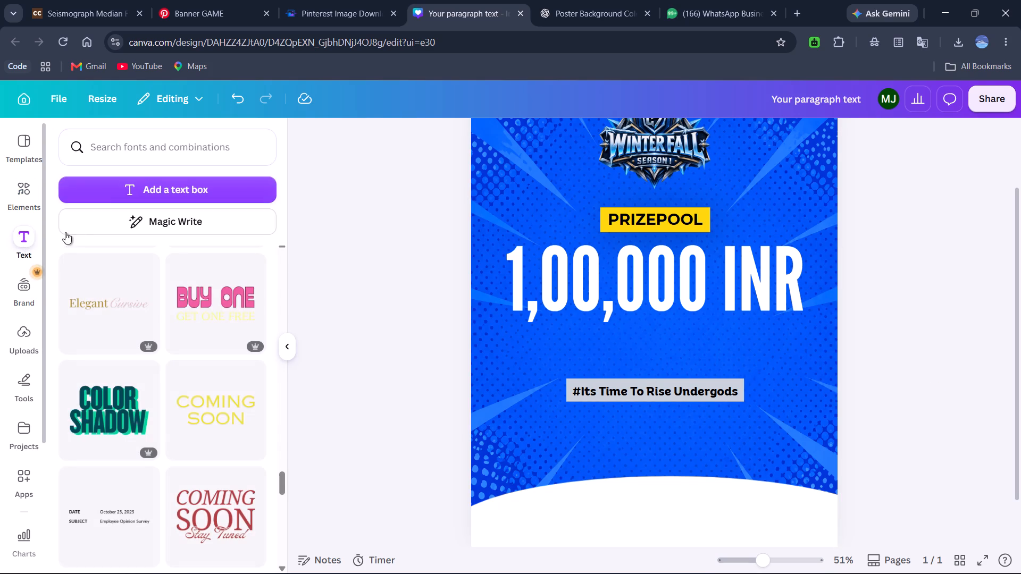
left_click(101, 189)
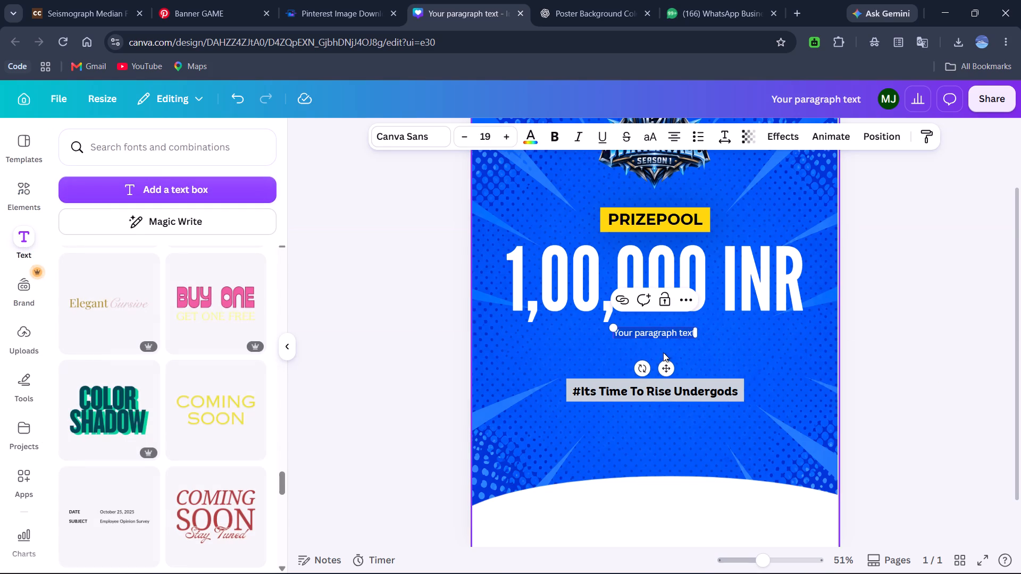
left_click_drag(664, 364, 668, 394)
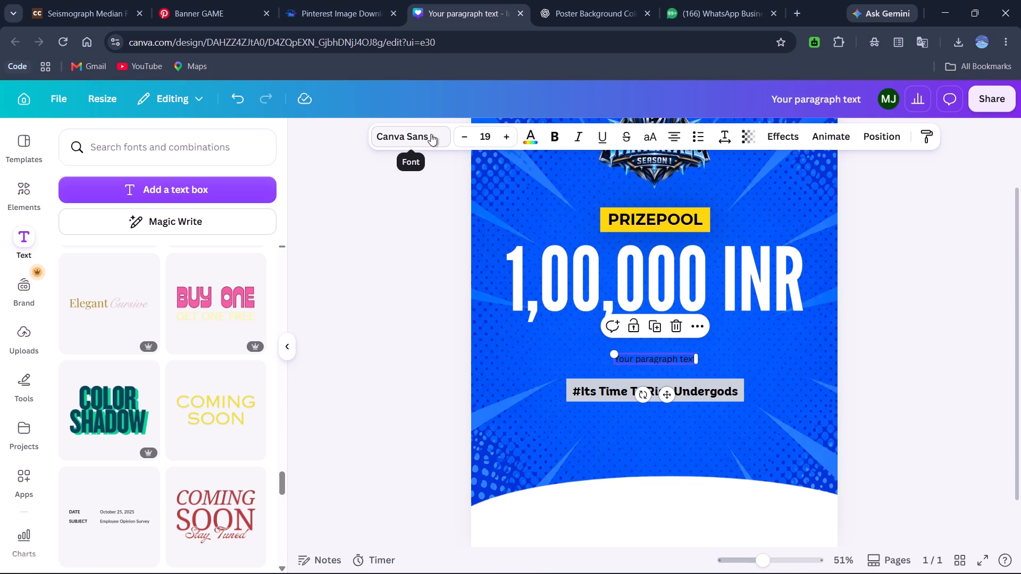
Set all the placeholder text in the new text box to the Agrandir font and make it bold.
double_click(665, 357)
key("ctrl+a")
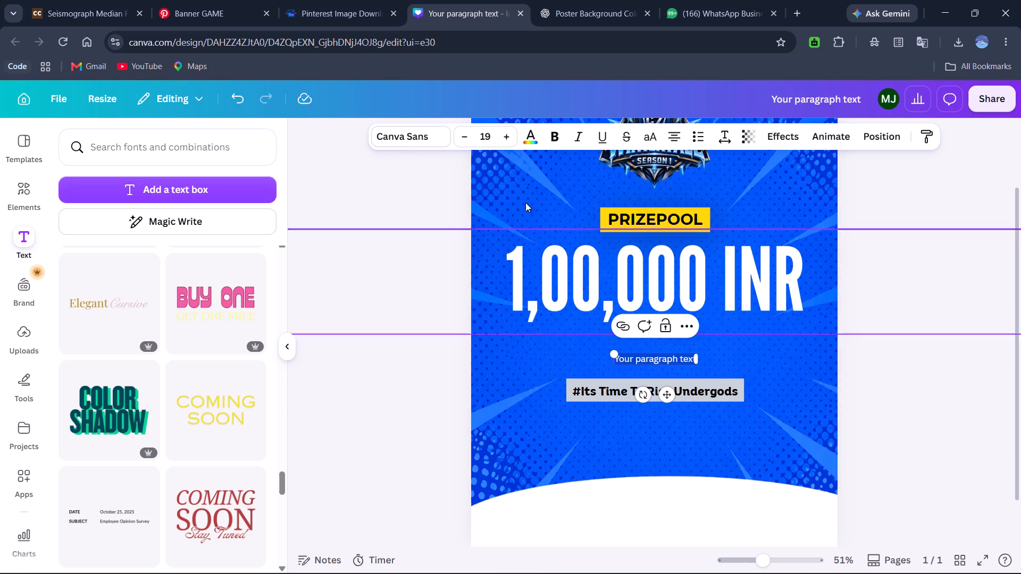
left_click(418, 131)
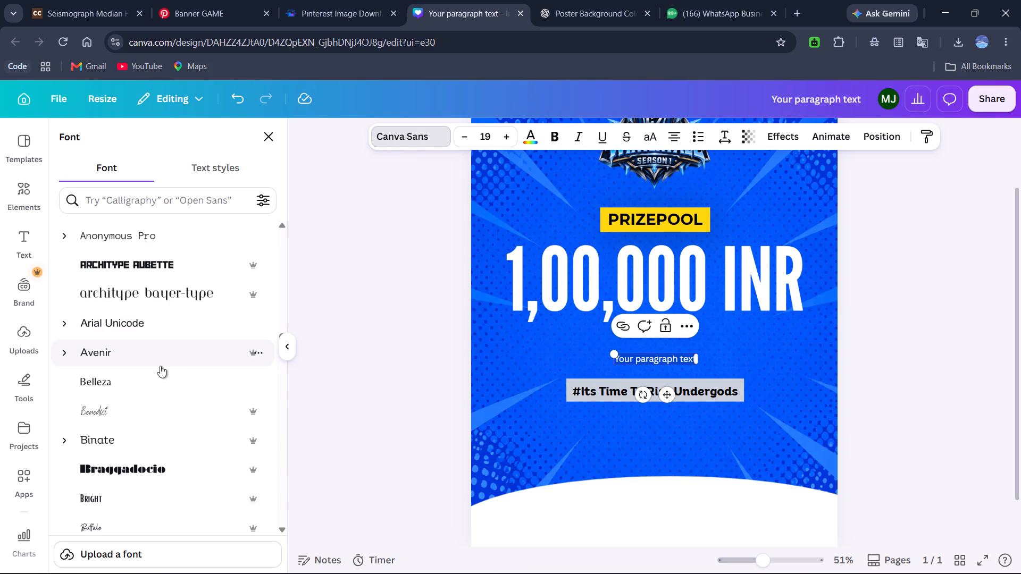
scroll(158, 430, "down", 1)
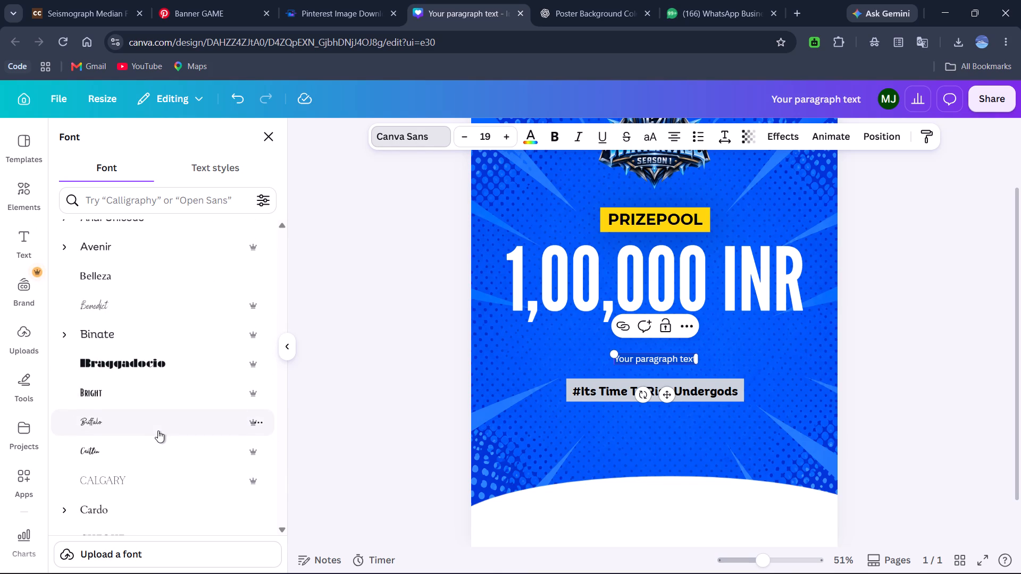
scroll(158, 430, "down", 1)
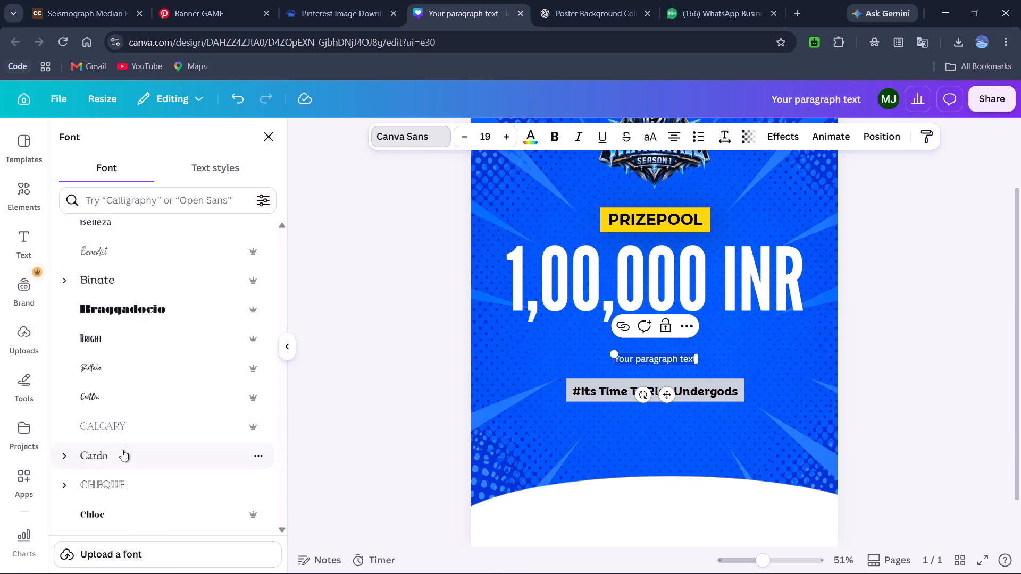
scroll(122, 450, "down", 7)
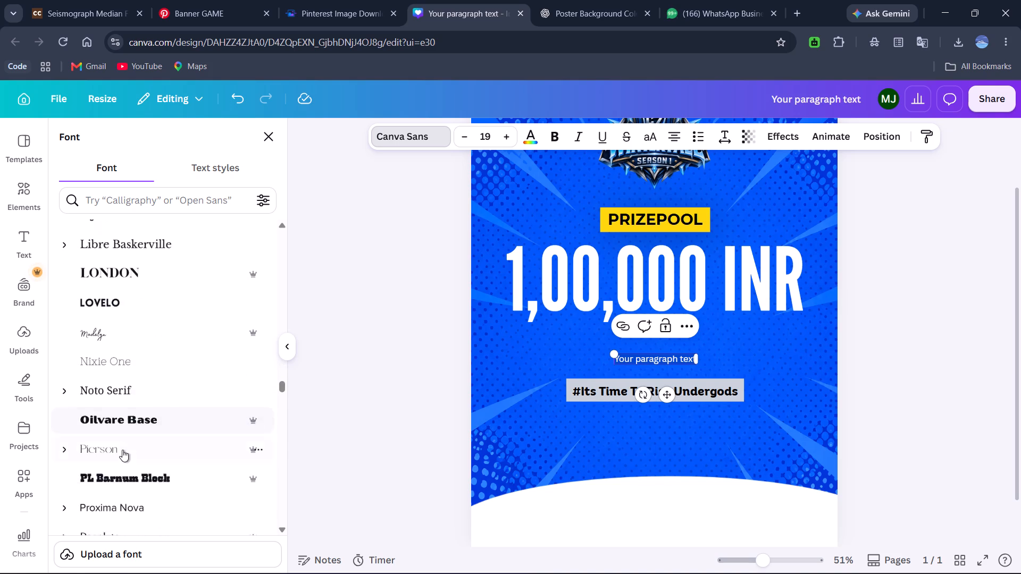
scroll(122, 450, "down", 3)
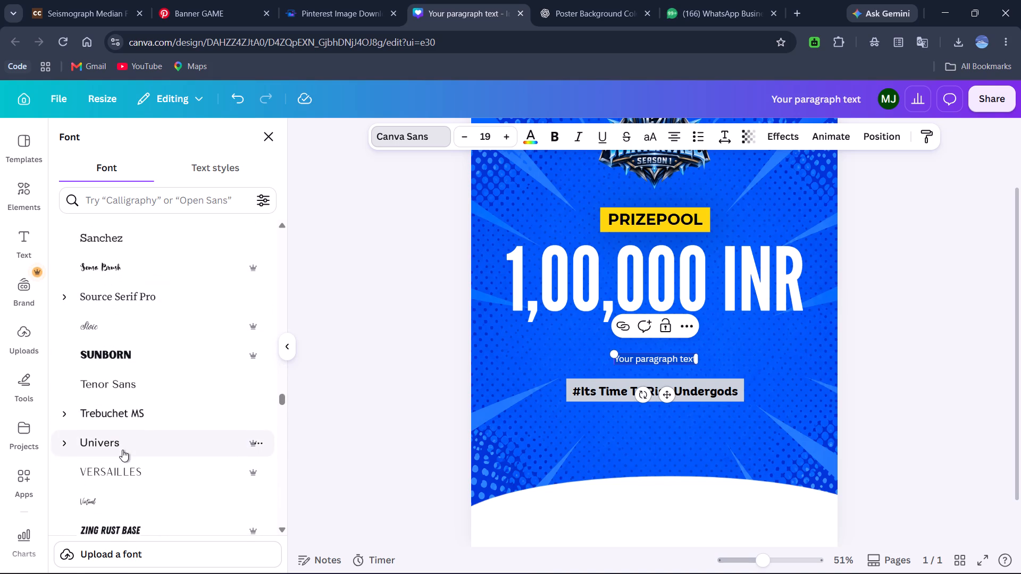
scroll(122, 450, "down", 5)
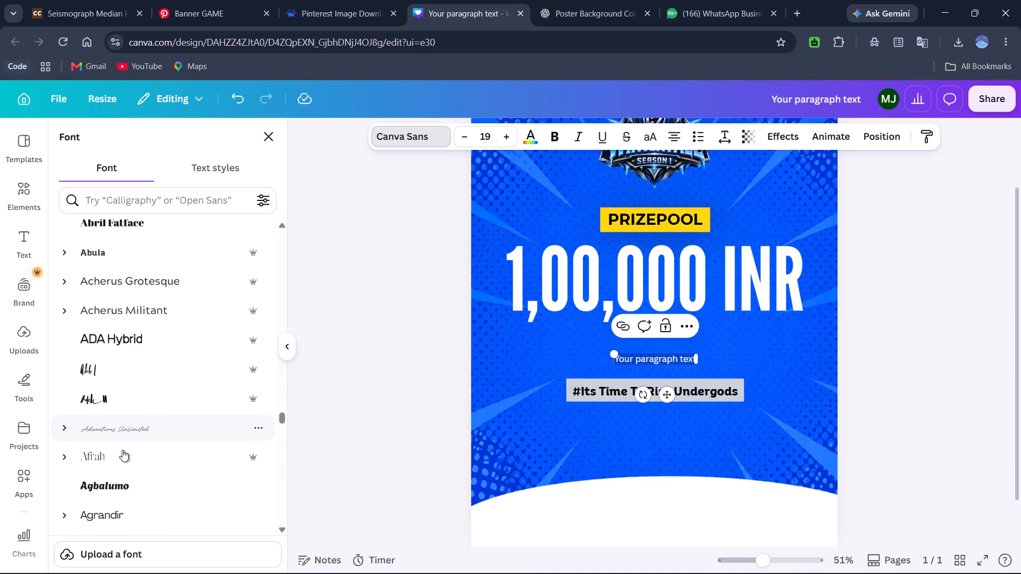
scroll(122, 450, "down", 2)
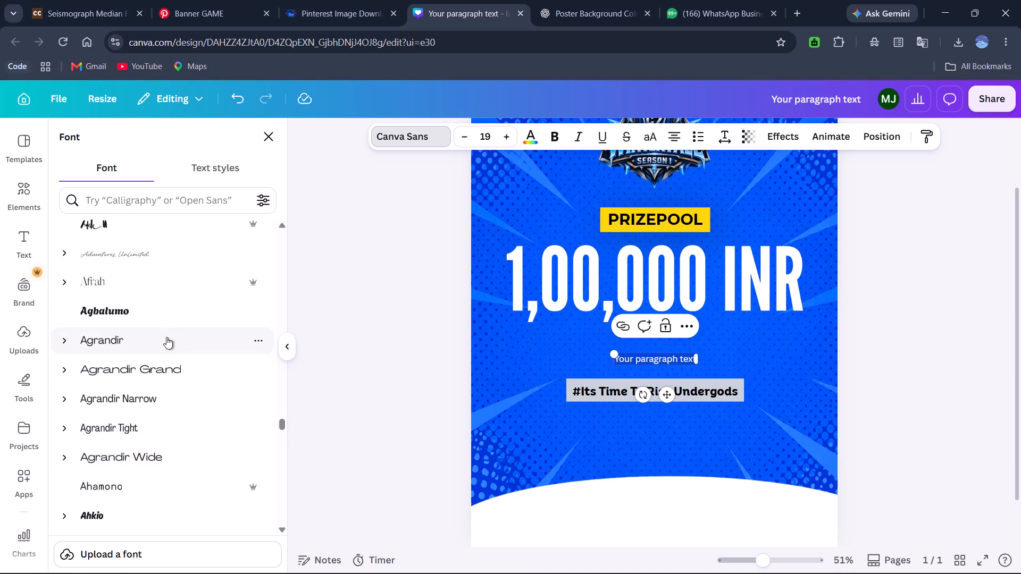
left_click(166, 337)
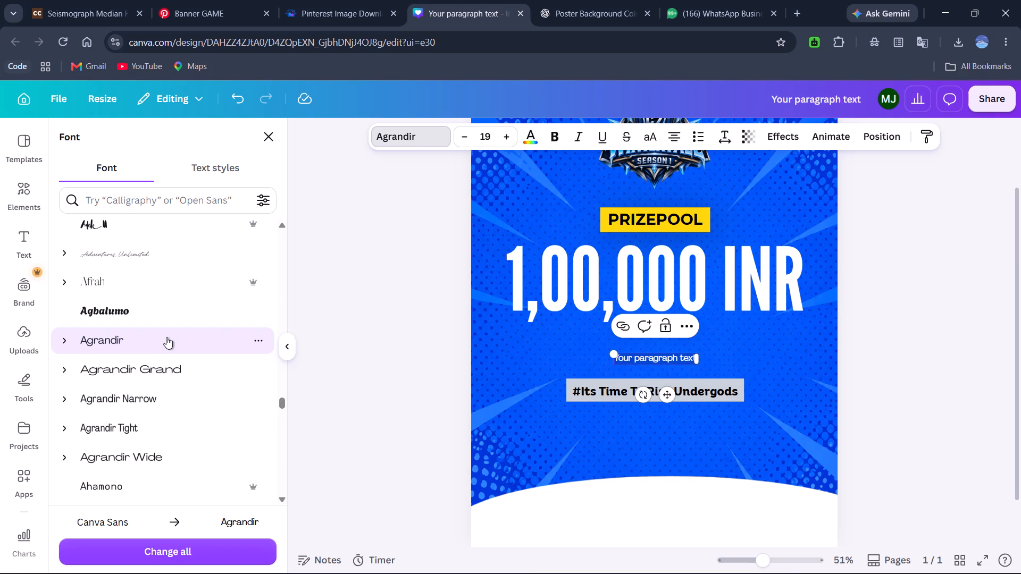
left_click(550, 141)
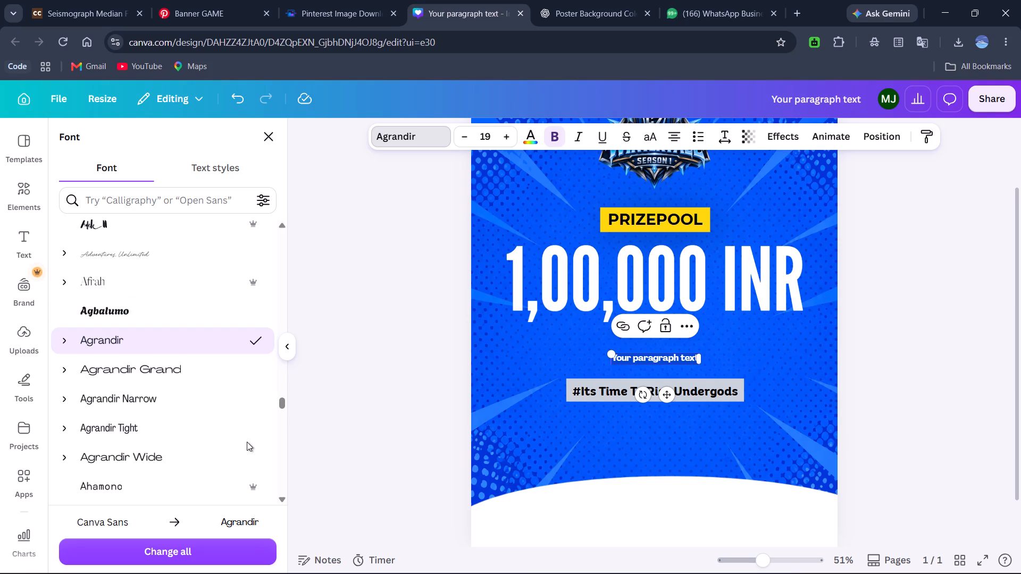
Browse the alphabetical font list beyond Agrandir for another typeface for the new placeholder text.
scroll(247, 442, "down", 3)
scroll(197, 439, "down", 2)
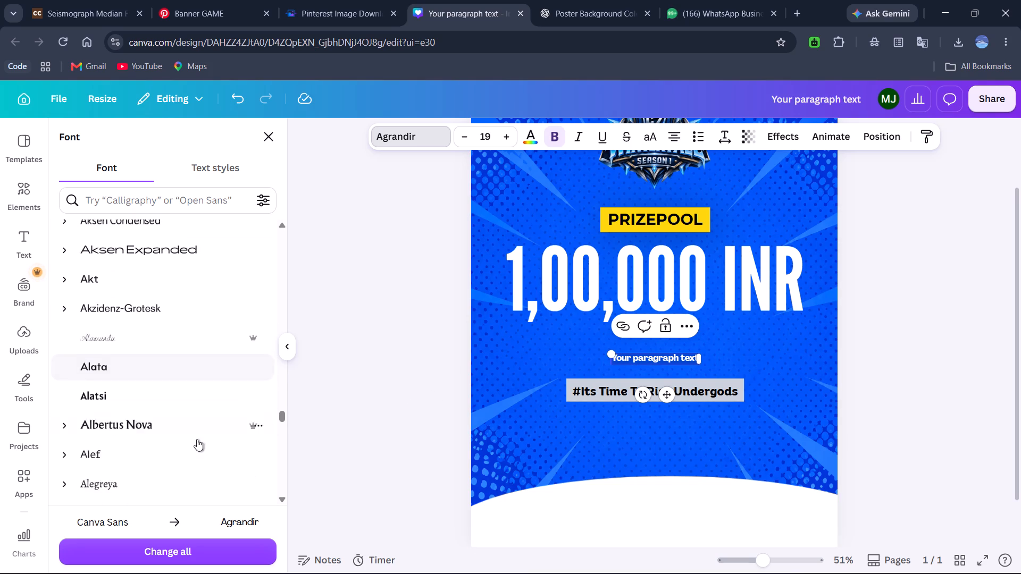
scroll(197, 439, "down", 3)
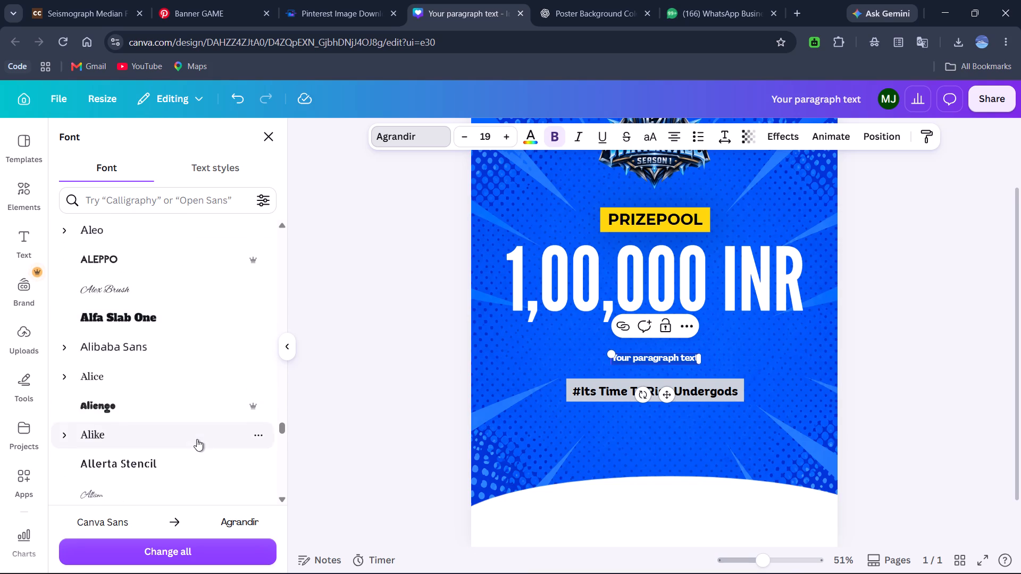
scroll(197, 439, "down", 3)
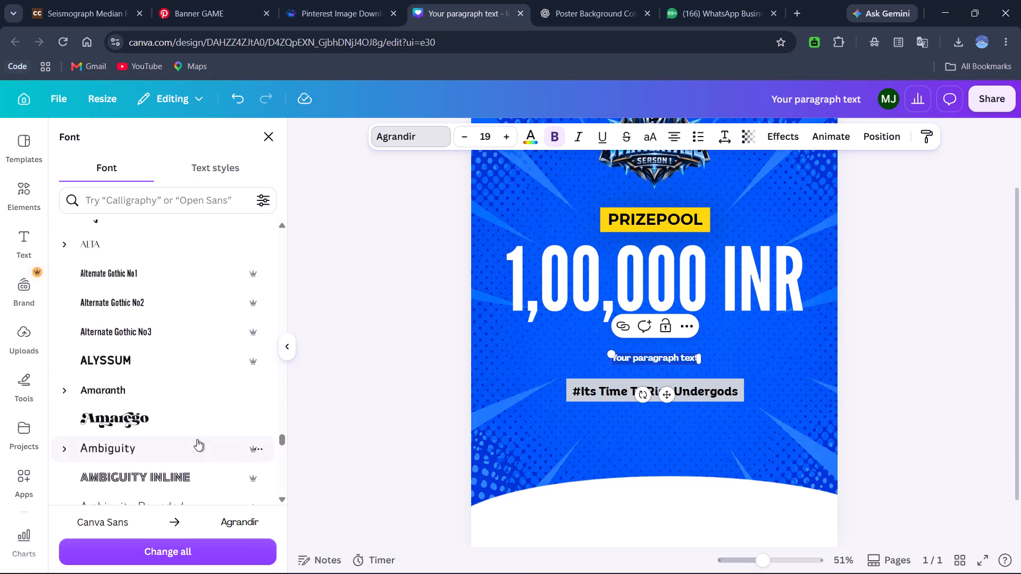
scroll(197, 439, "down", 4)
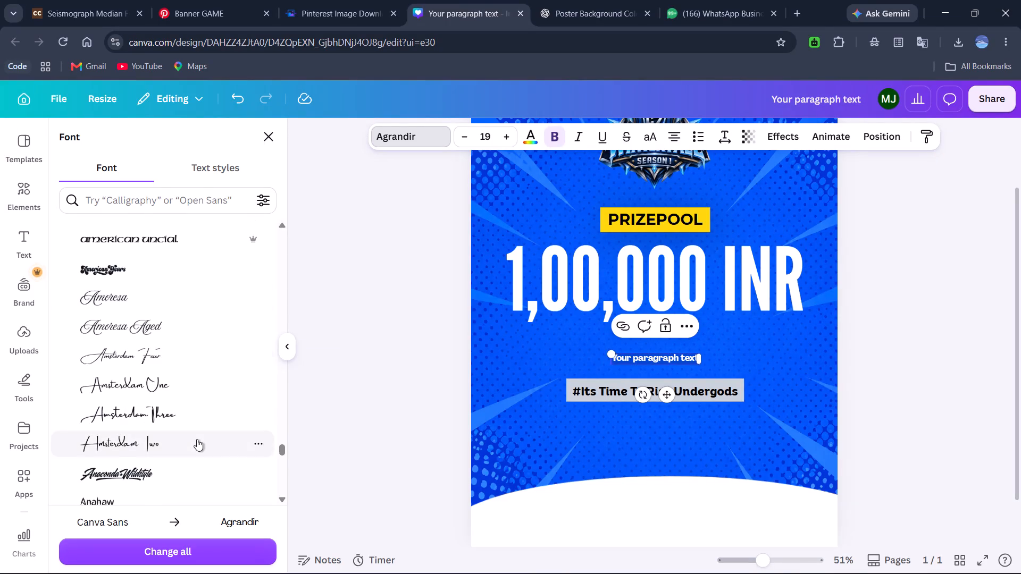
scroll(197, 439, "down", 5)
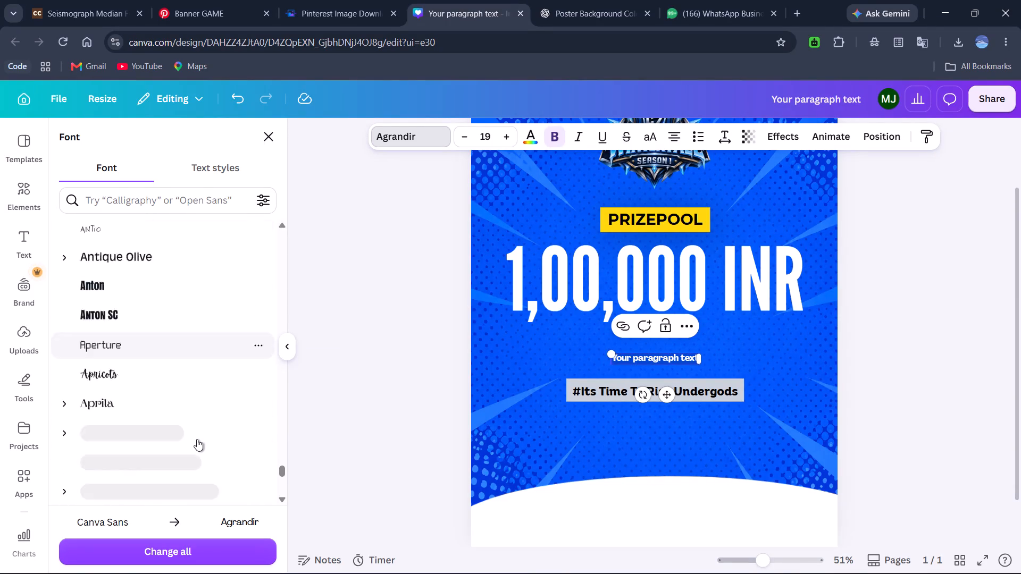
scroll(197, 439, "down", 2)
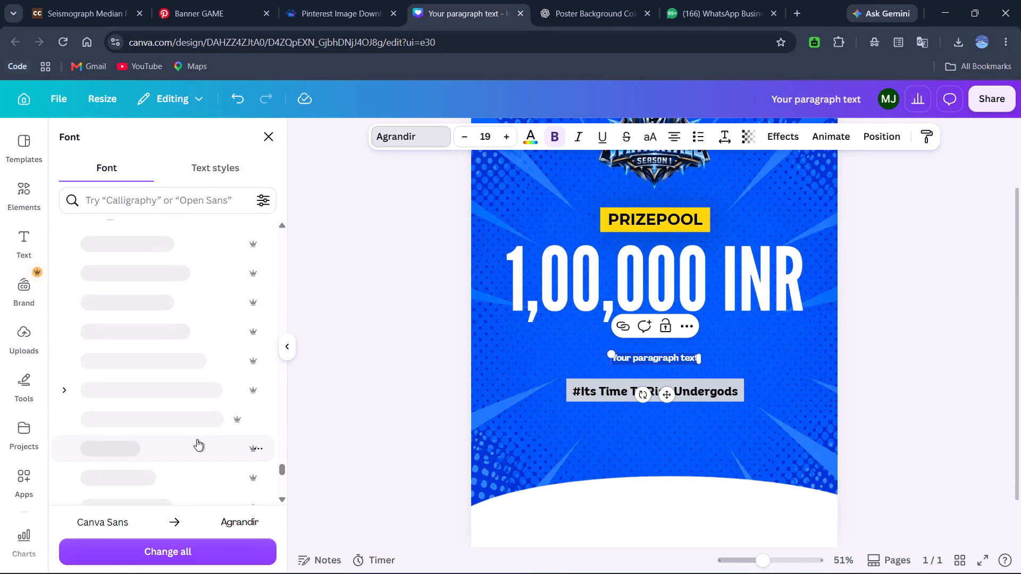
scroll(197, 439, "down", 1)
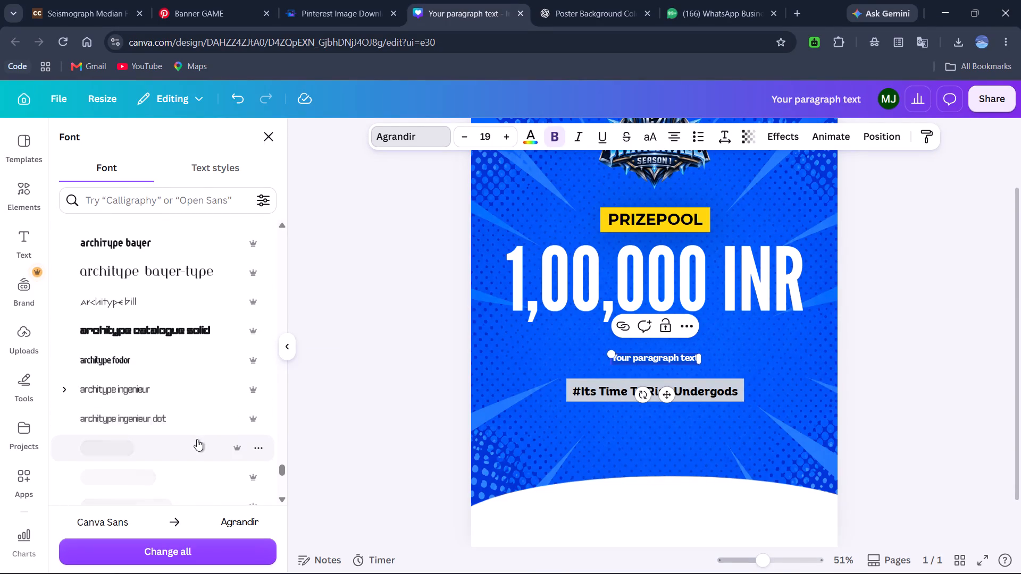
scroll(197, 439, "down", 3)
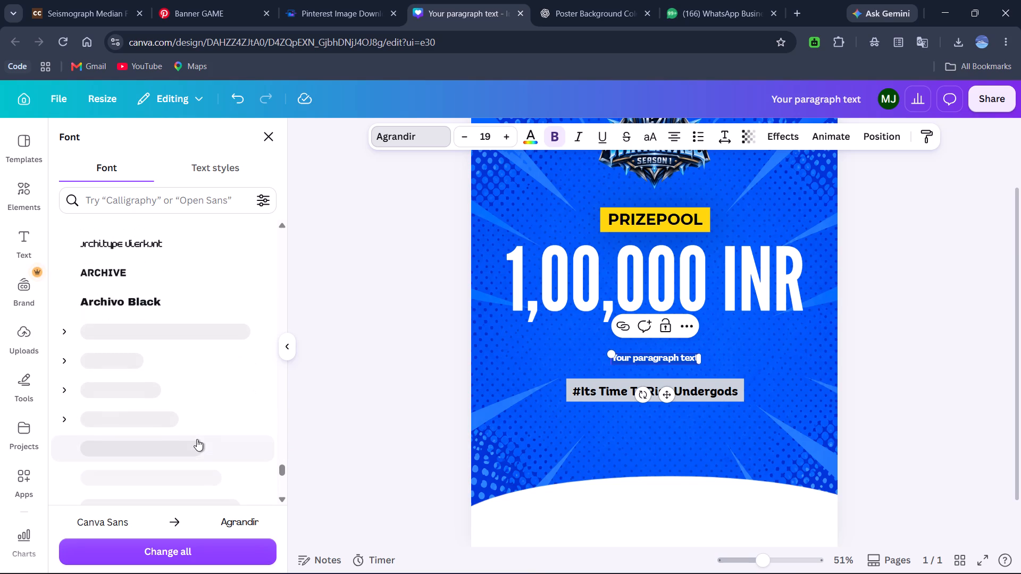
scroll(197, 439, "down", 1)
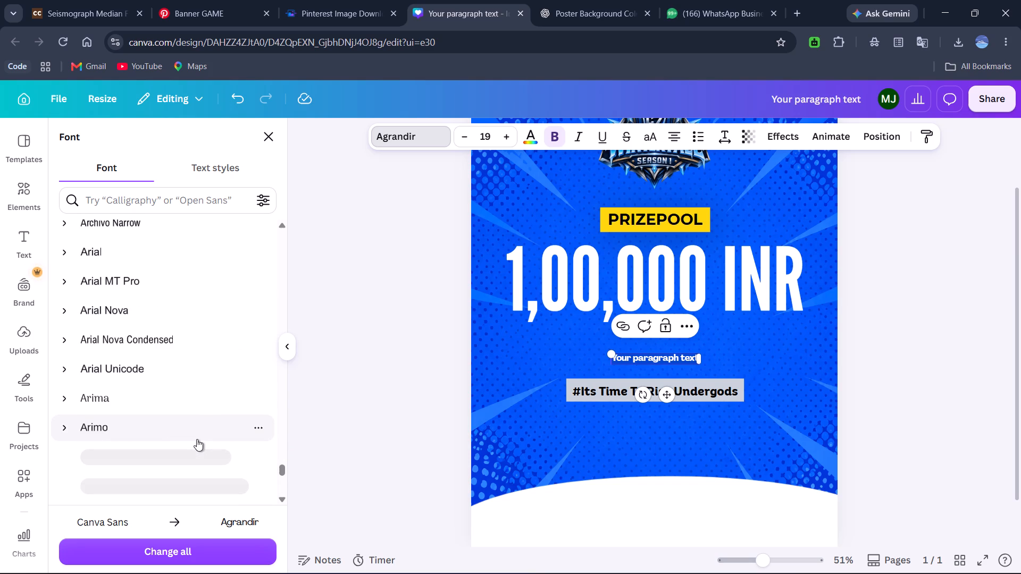
scroll(197, 439, "down", 3)
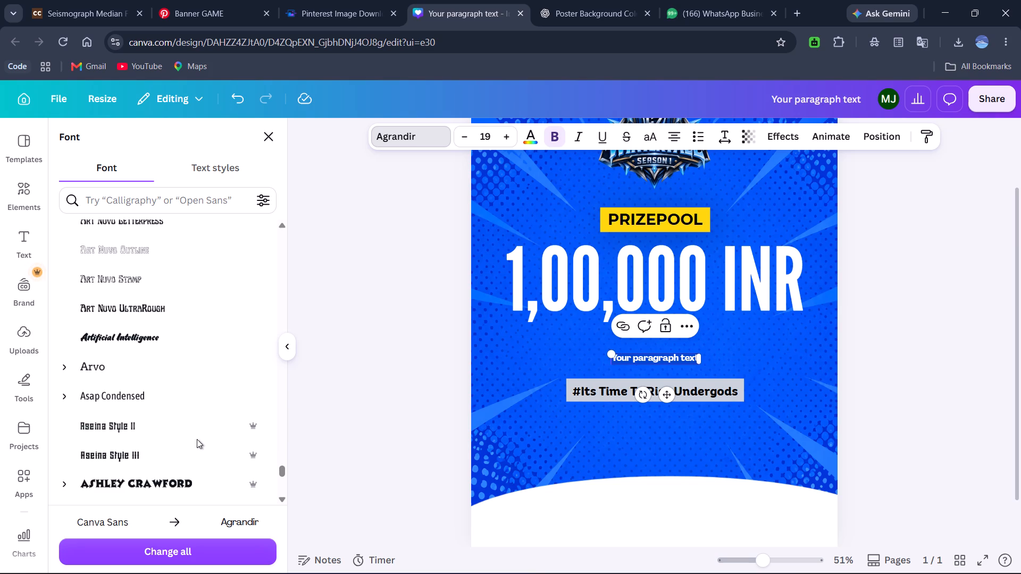
left_click(197, 439)
scroll(172, 419, "down", 2)
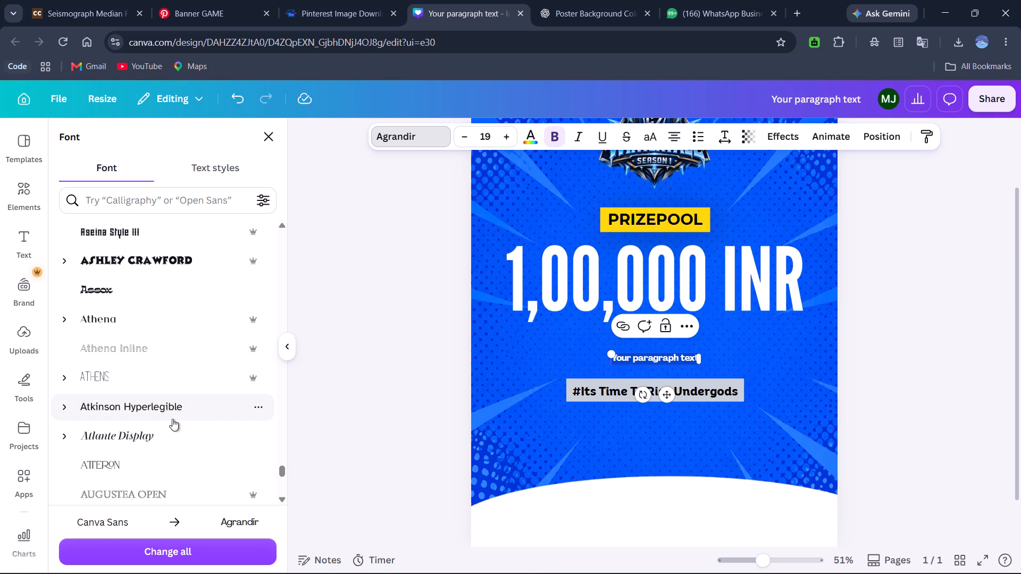
scroll(172, 419, "down", 4)
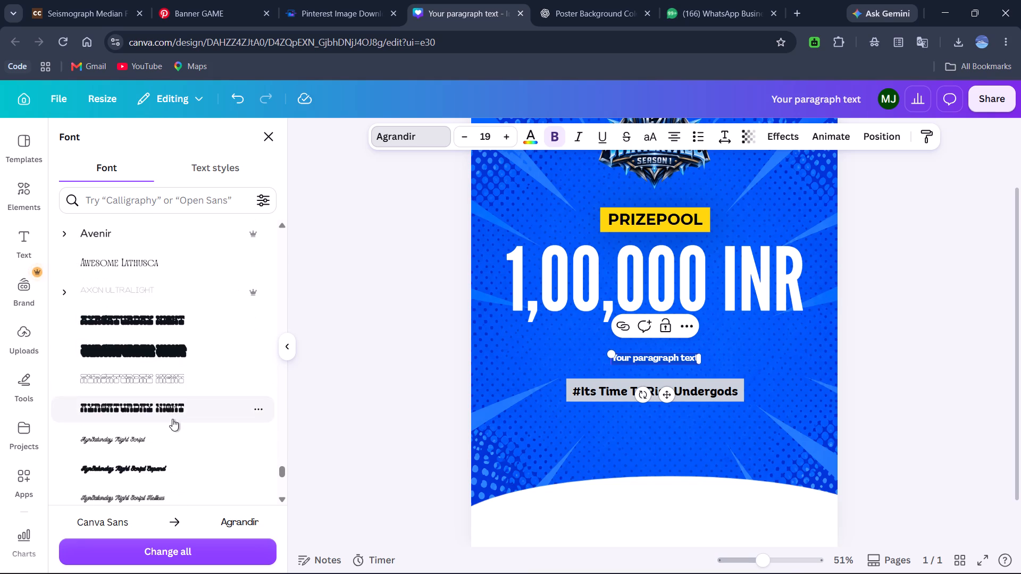
scroll(172, 419, "down", 3)
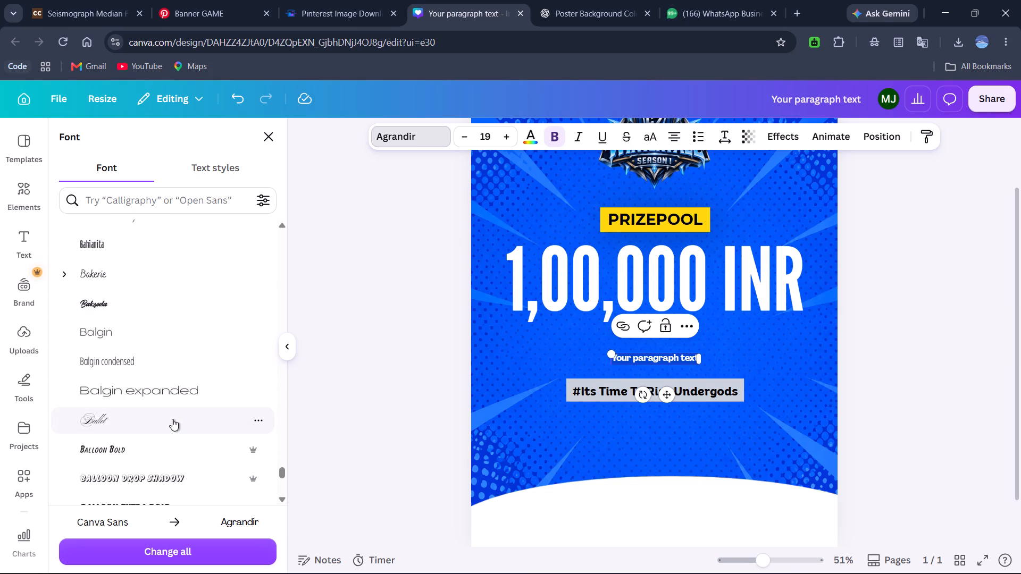
scroll(172, 419, "down", 3)
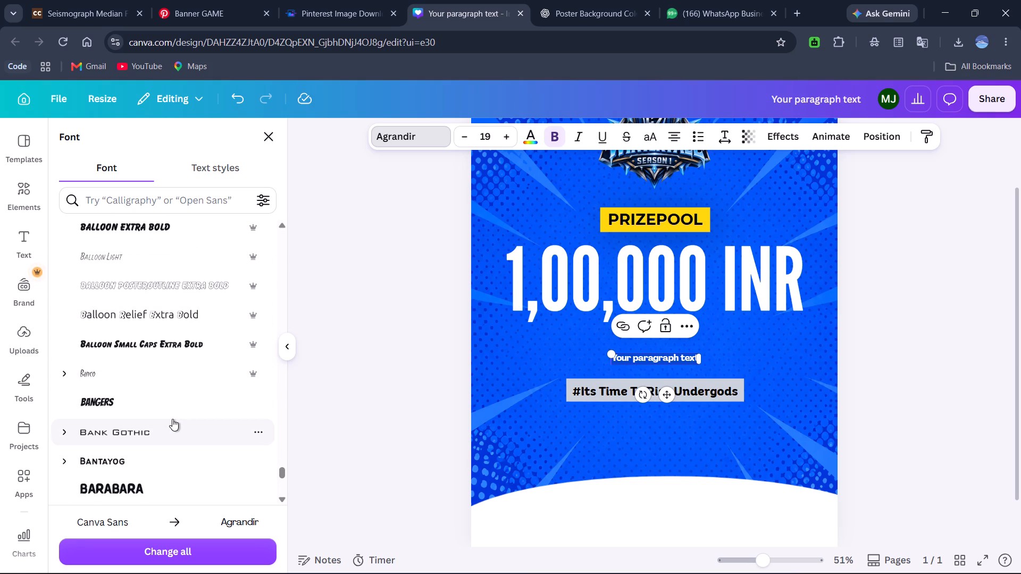
scroll(159, 425, "down", 3)
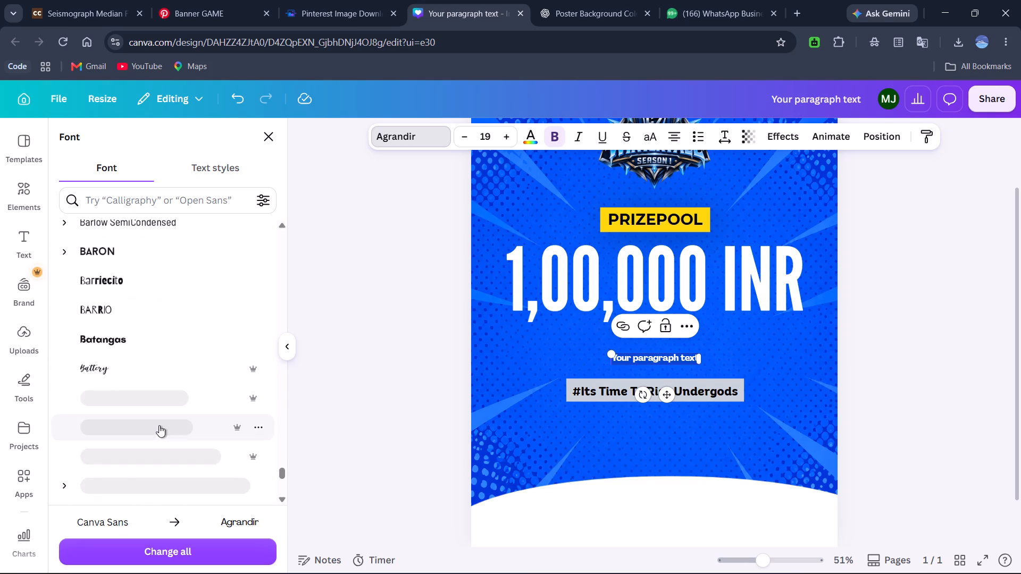
scroll(159, 425, "down", 2)
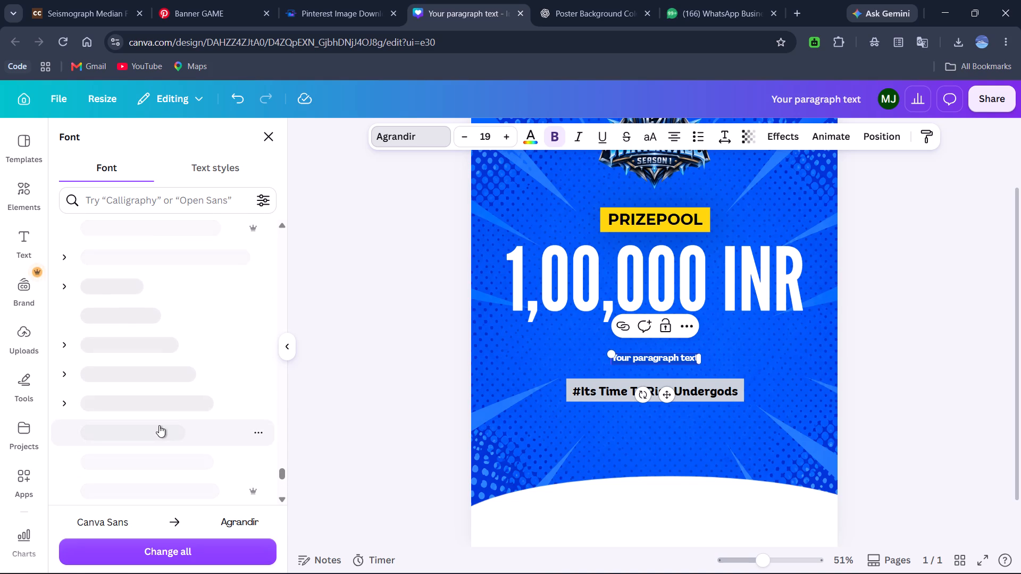
scroll(159, 425, "down", 2)
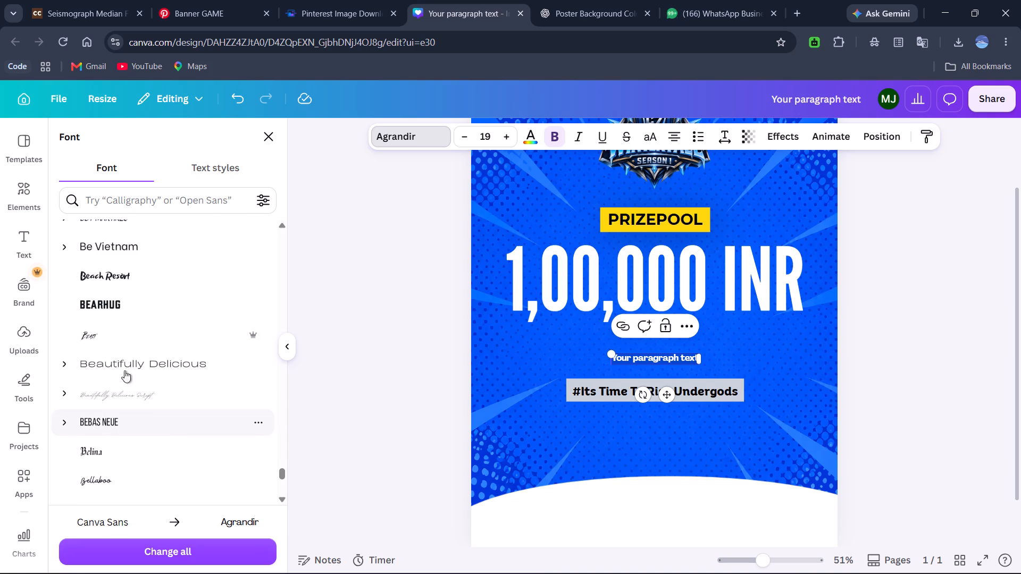
scroll(112, 307, "down", 2)
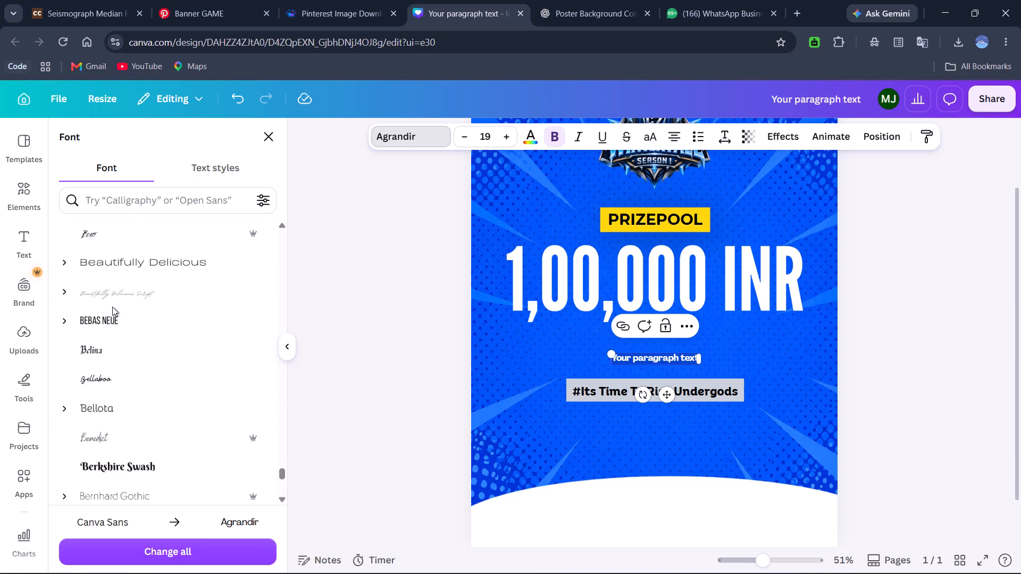
scroll(112, 307, "down", 4)
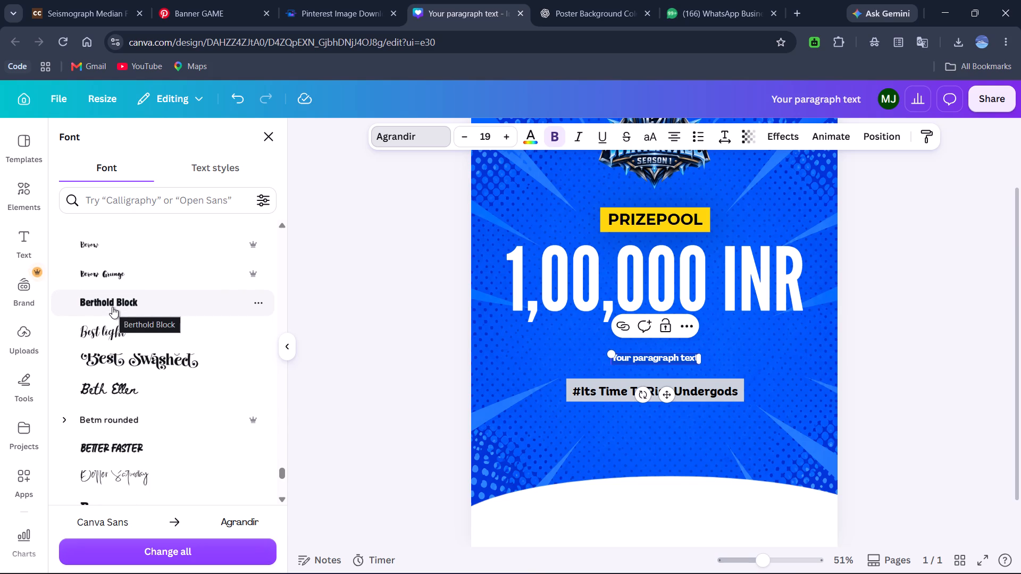
scroll(112, 307, "down", 2)
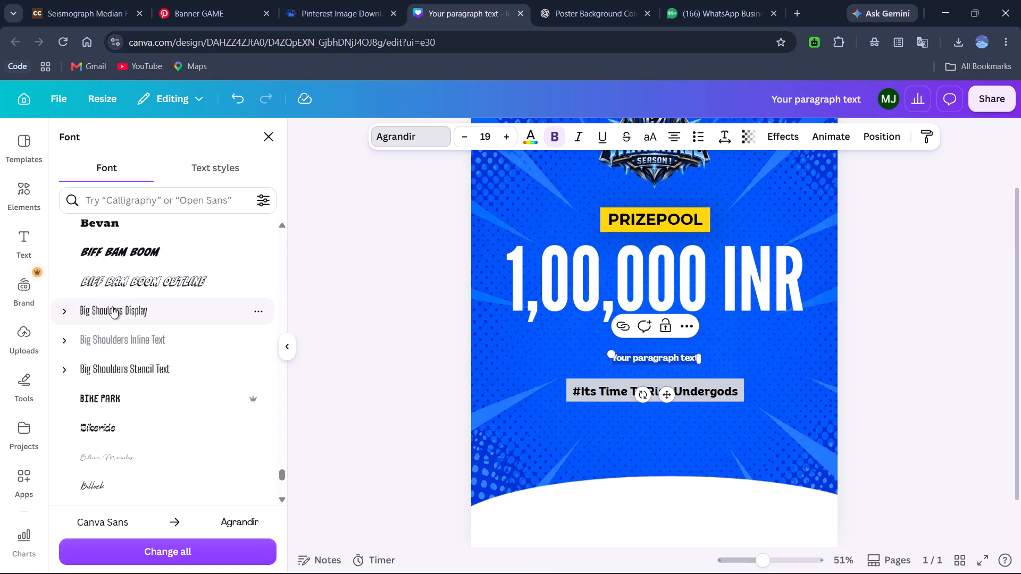
scroll(112, 404, "down", 5)
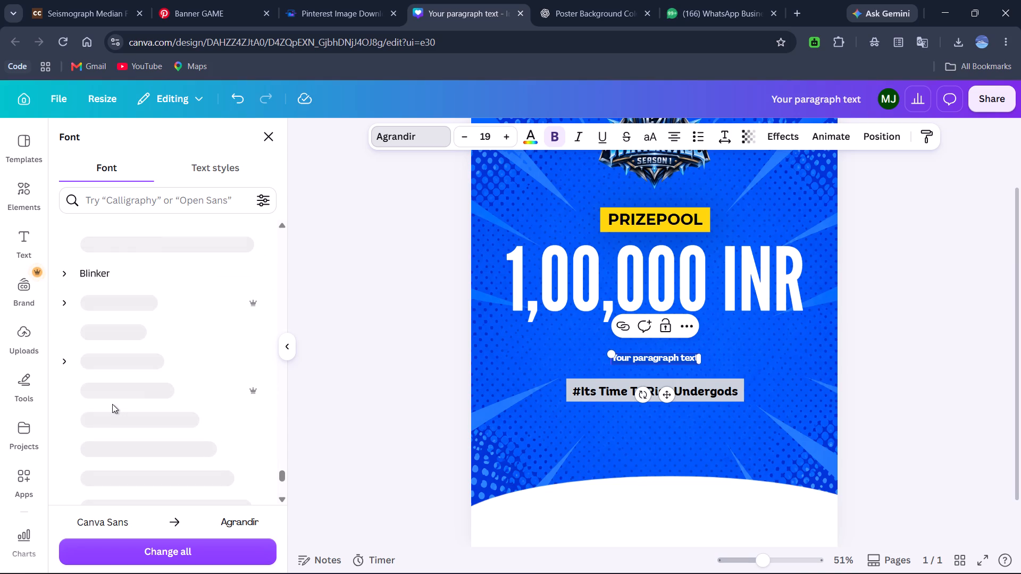
Browse further down the alphabetical font list for another typeface for the placeholder text.
scroll(112, 404, "down", 1)
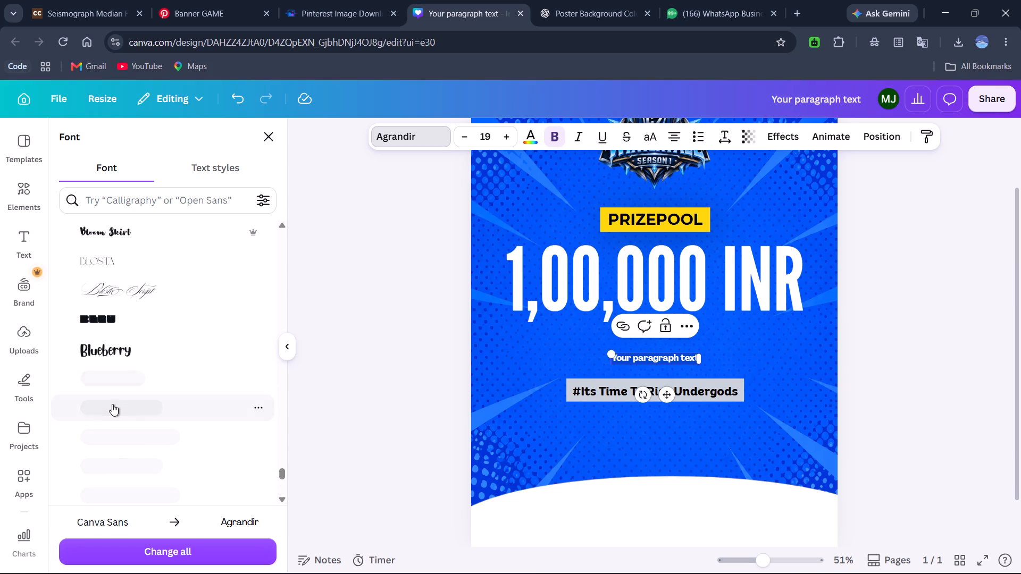
scroll(112, 404, "down", 3)
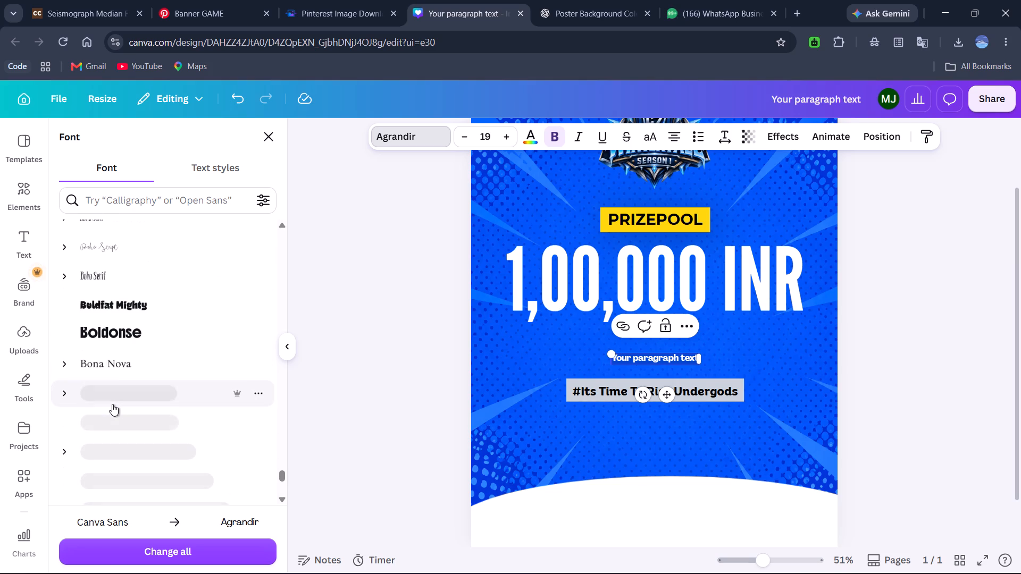
scroll(112, 404, "down", 1)
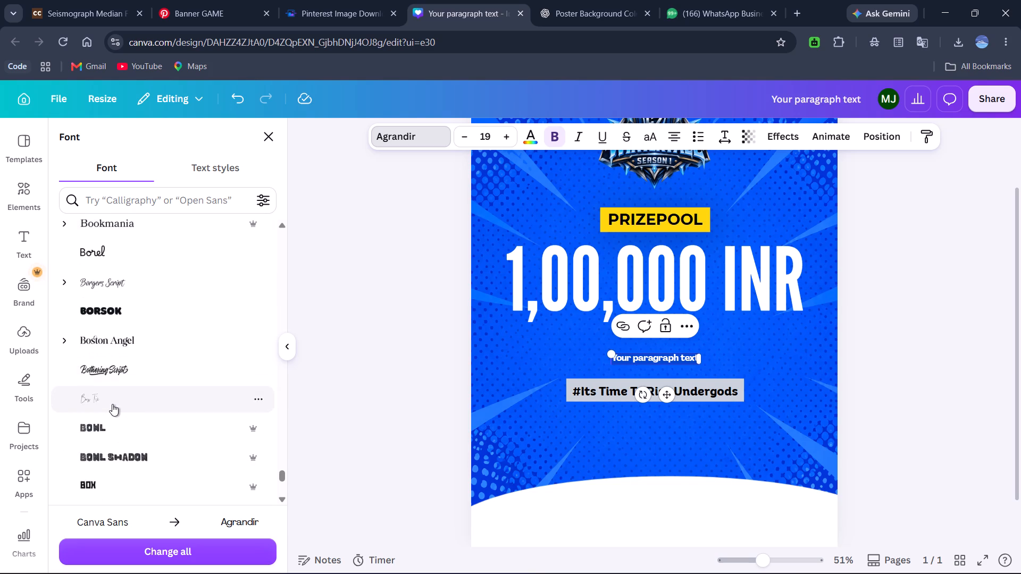
scroll(112, 404, "down", 4)
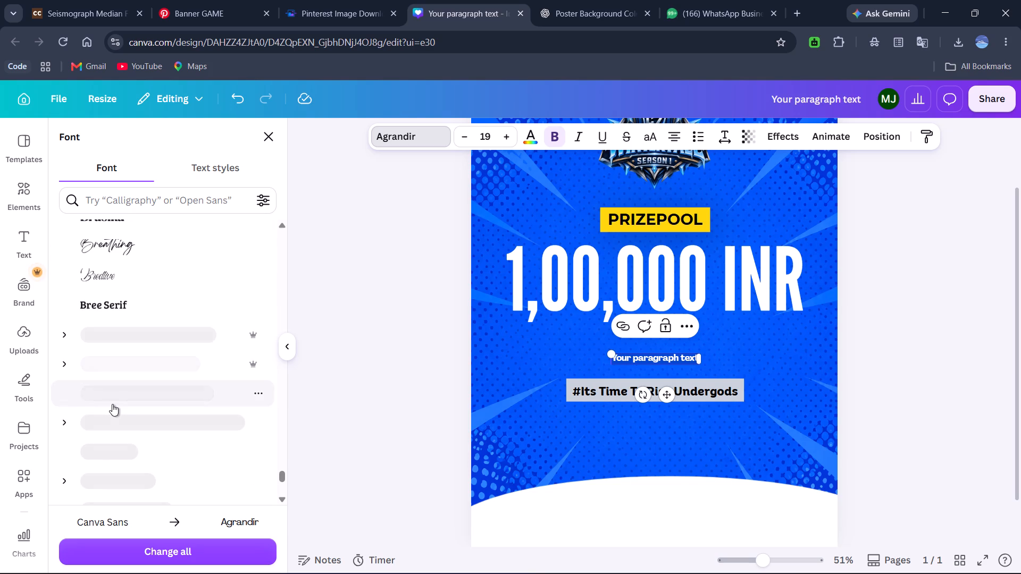
left_click(923, 358)
Change the colour of the placeholder text below "1,00,000 INR" to white.
left_click(771, 354)
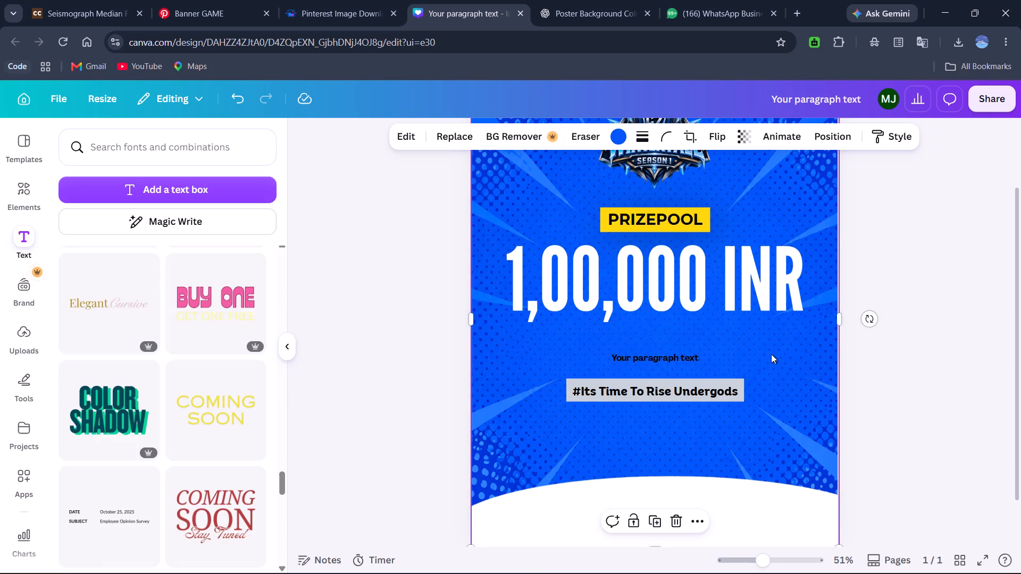
left_click(714, 359)
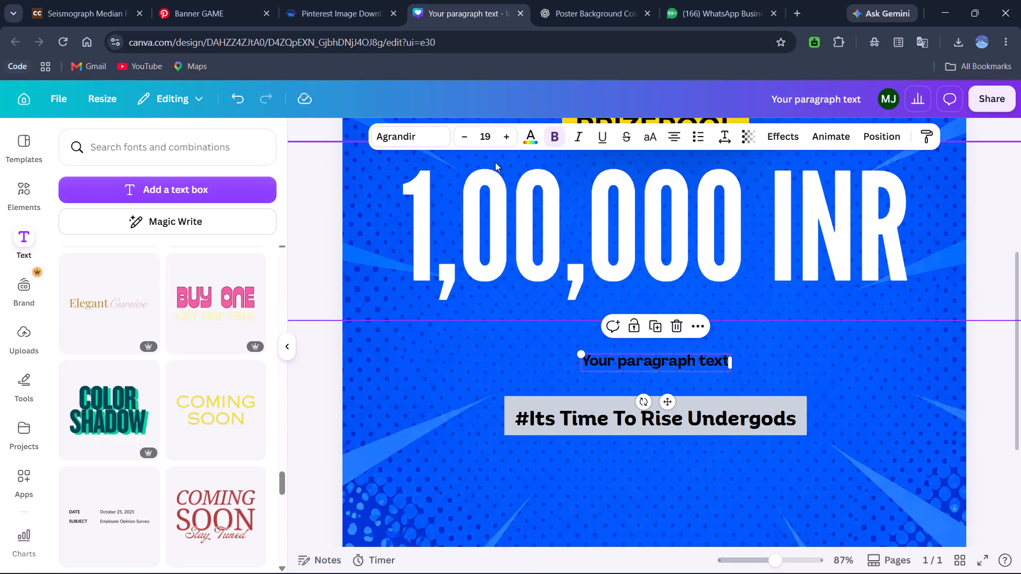
left_click(539, 134)
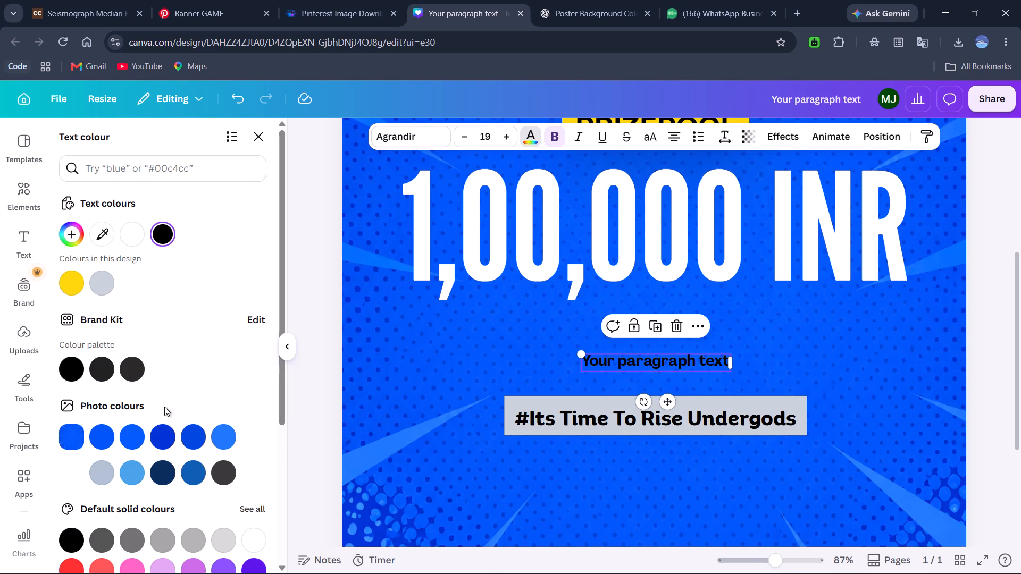
left_click(254, 534)
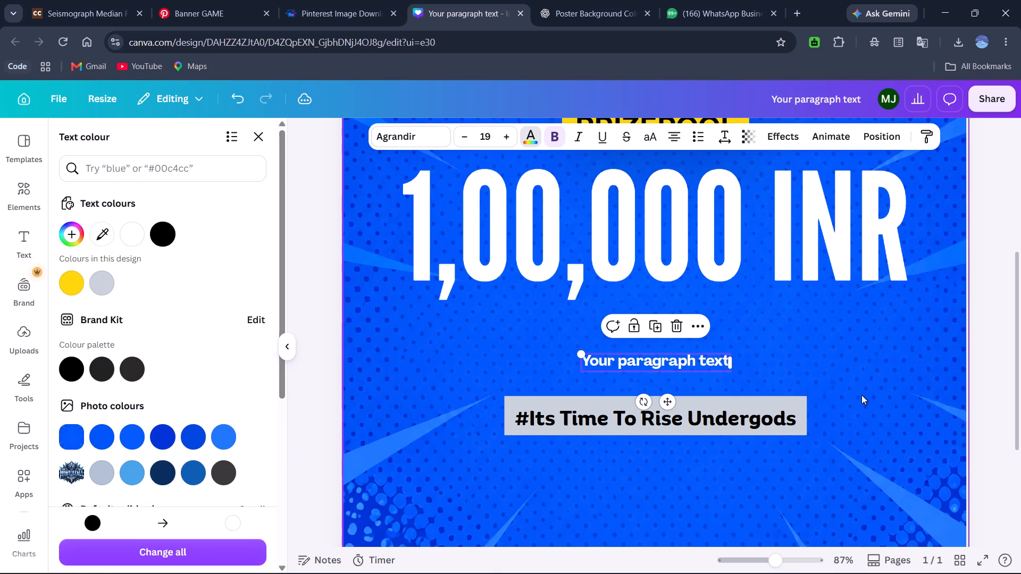
left_click(861, 395)
Replace the placeholder text above the hashtag bar with "FREE ENTRY".
double_click(644, 356)
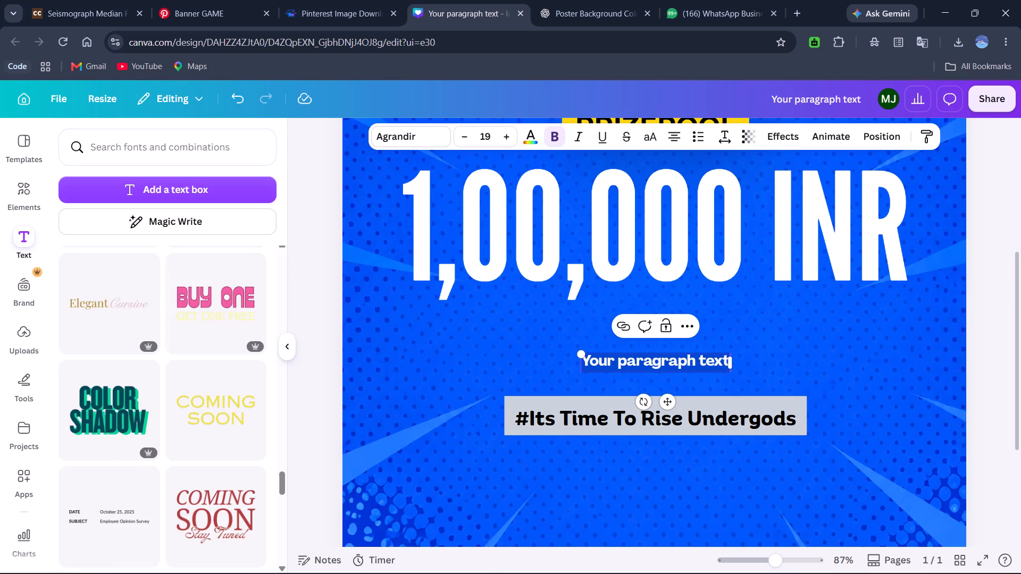
type("FREE")
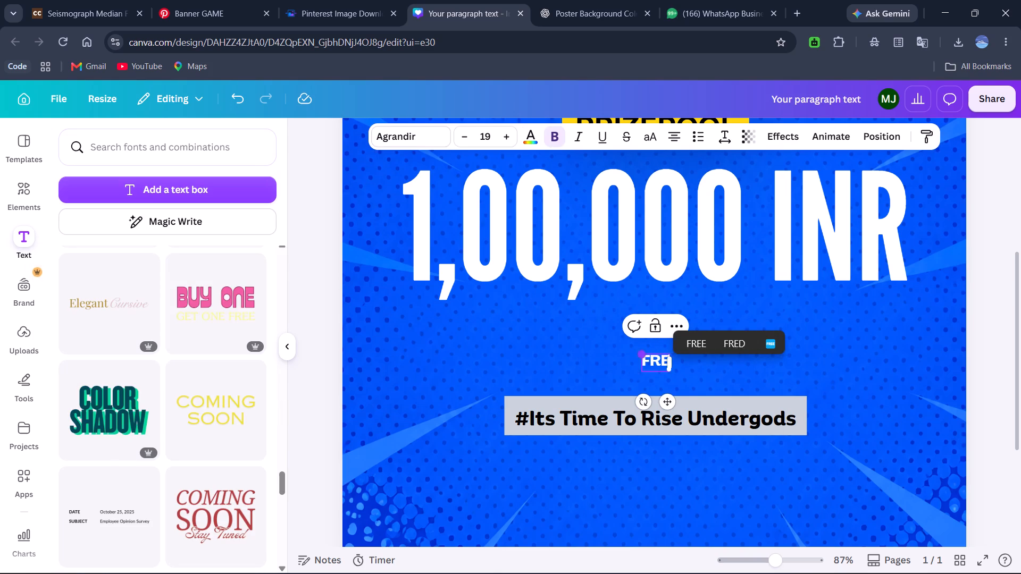
key("space")
type("ENTRY")
key("space")
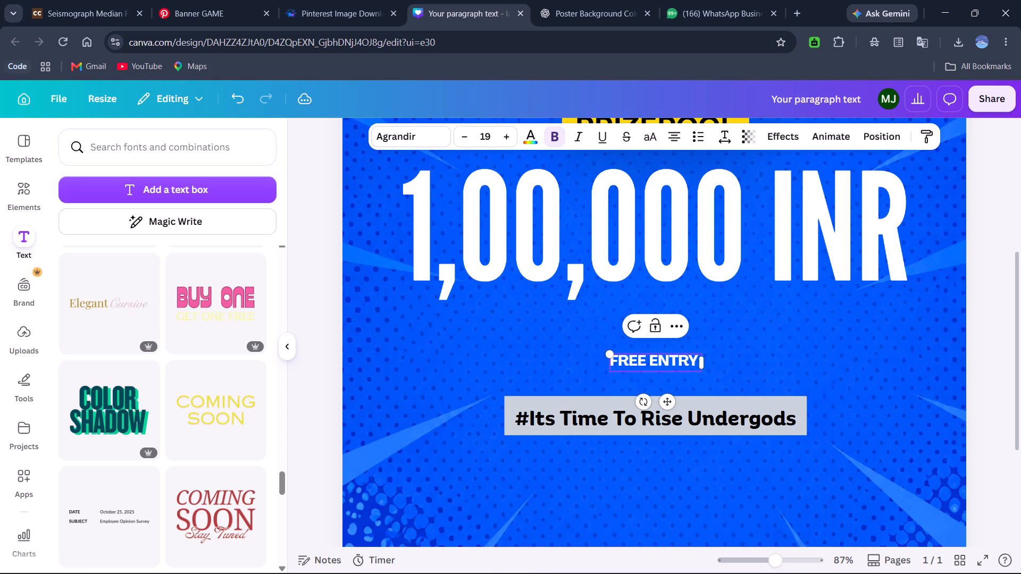
type("|")
key("space")
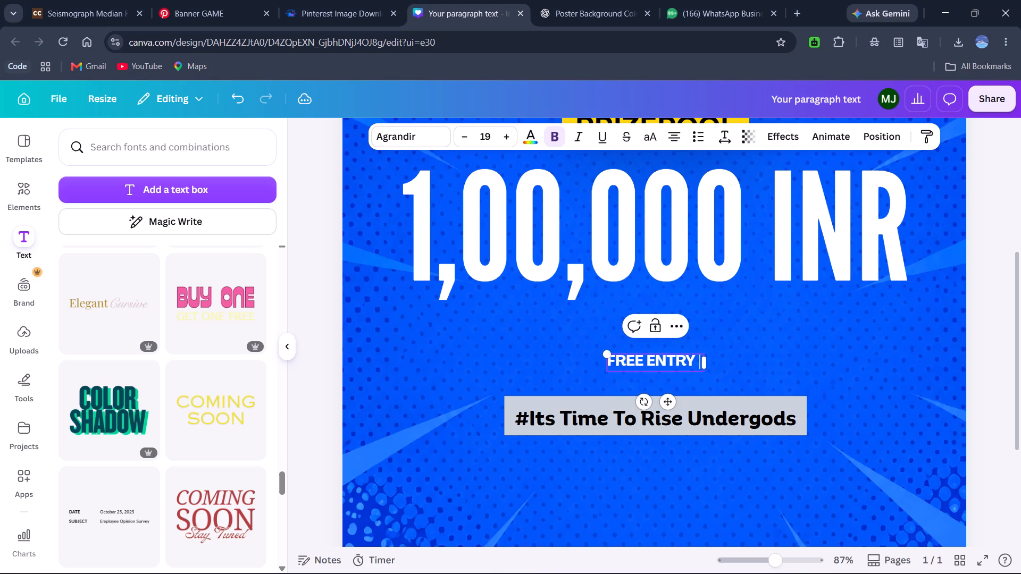
key("BackSpace")
key("BackSpace")
key("space")
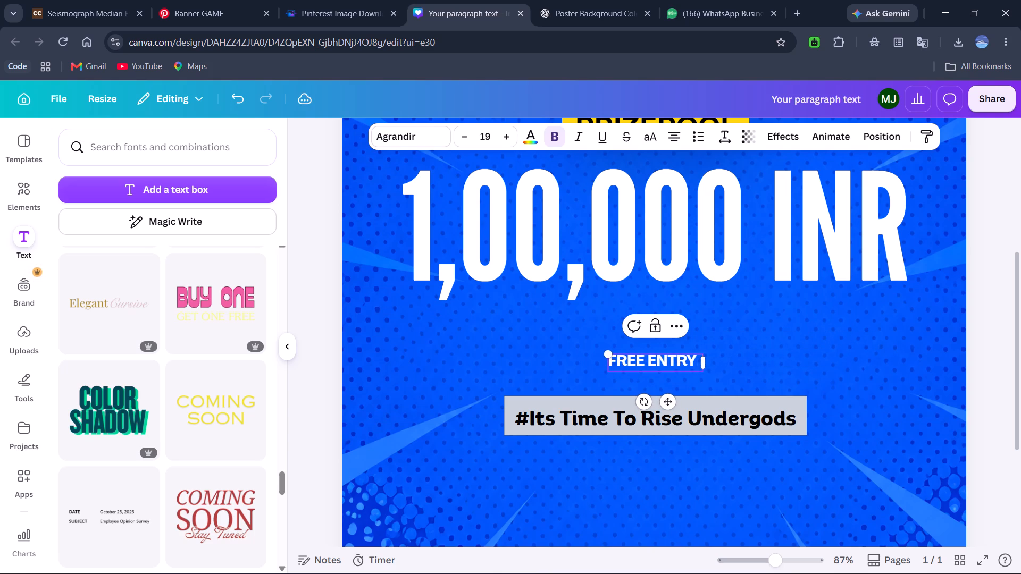
key("BackSpace")
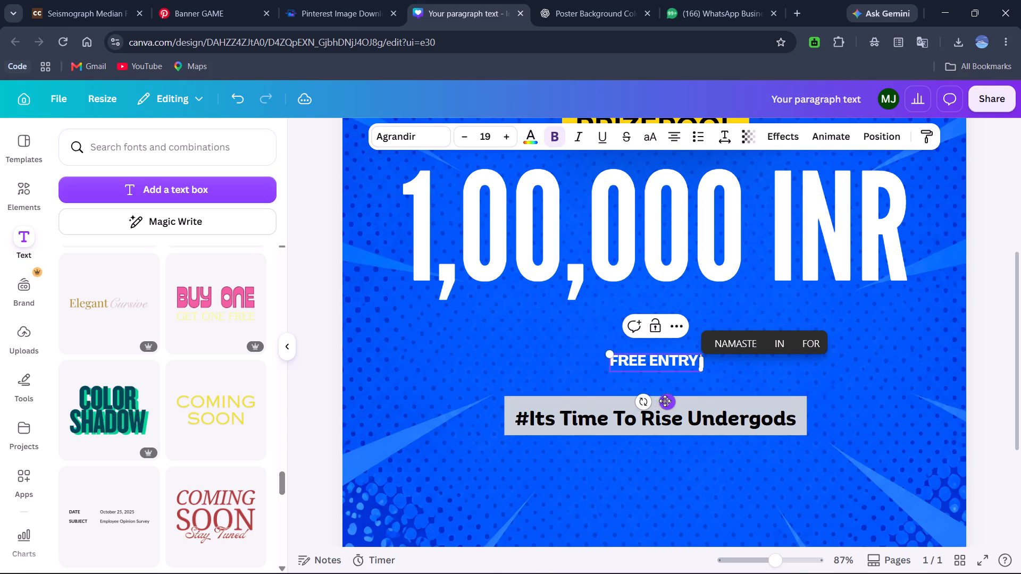
Enlarge the "FREE ENTRY" text to about size 28.1 and place it just above the left half of the hashtag bar.
left_click_drag(667, 405, 592, 419)
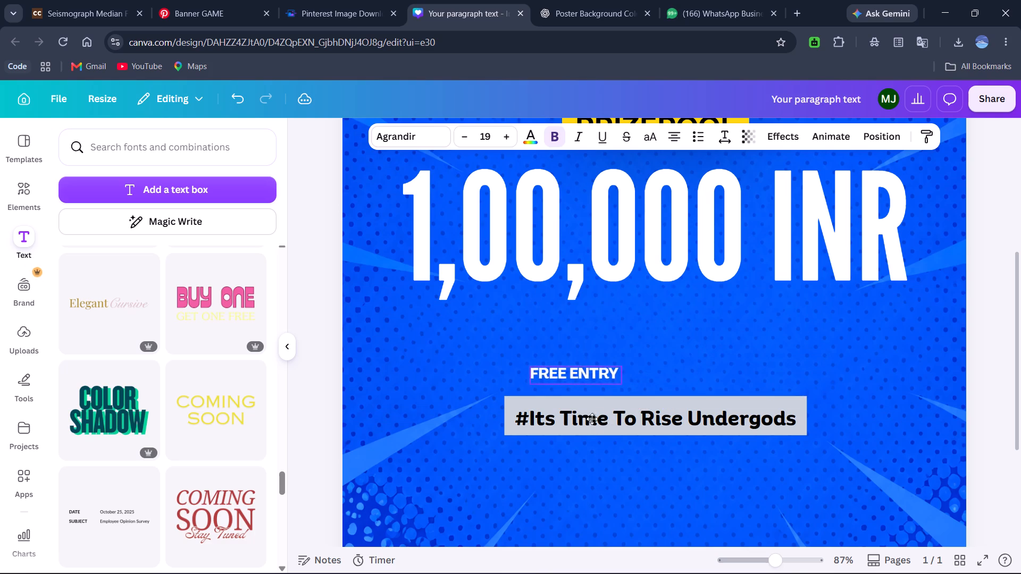
left_click_drag(592, 419, 605, 421)
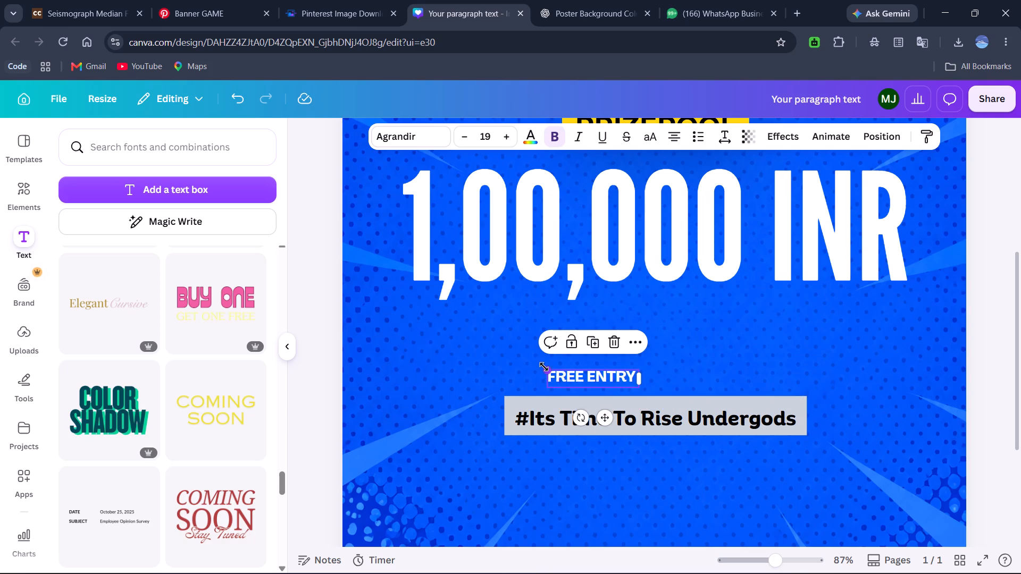
left_click_drag(544, 367, 517, 363)
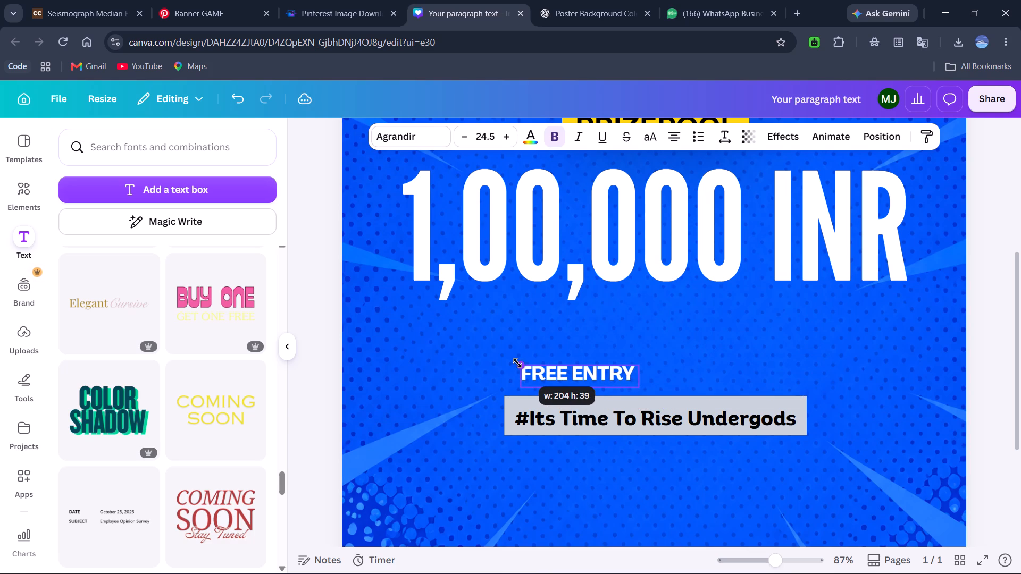
left_click_drag(517, 363, 500, 360)
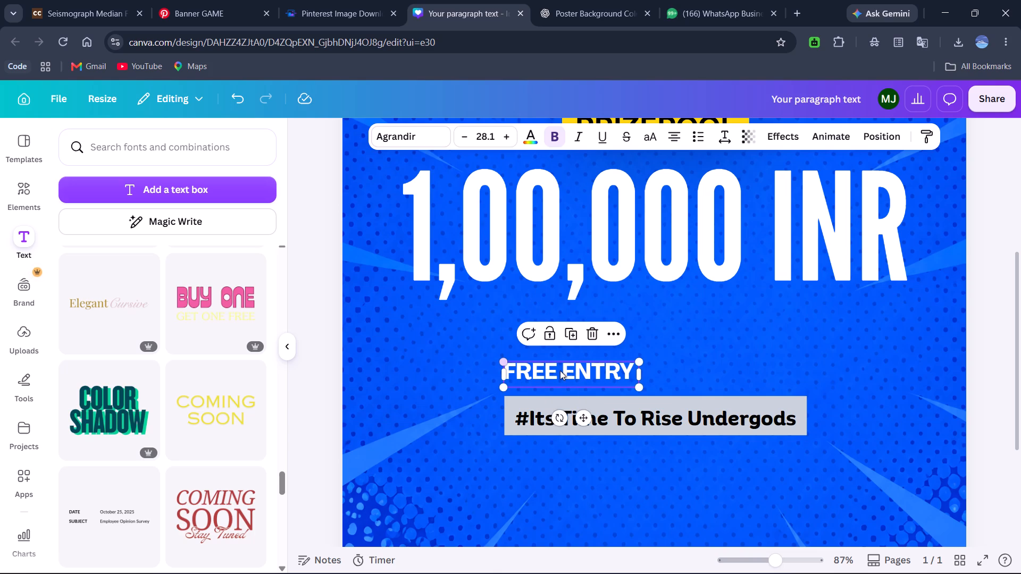
left_click_drag(569, 374, 579, 377)
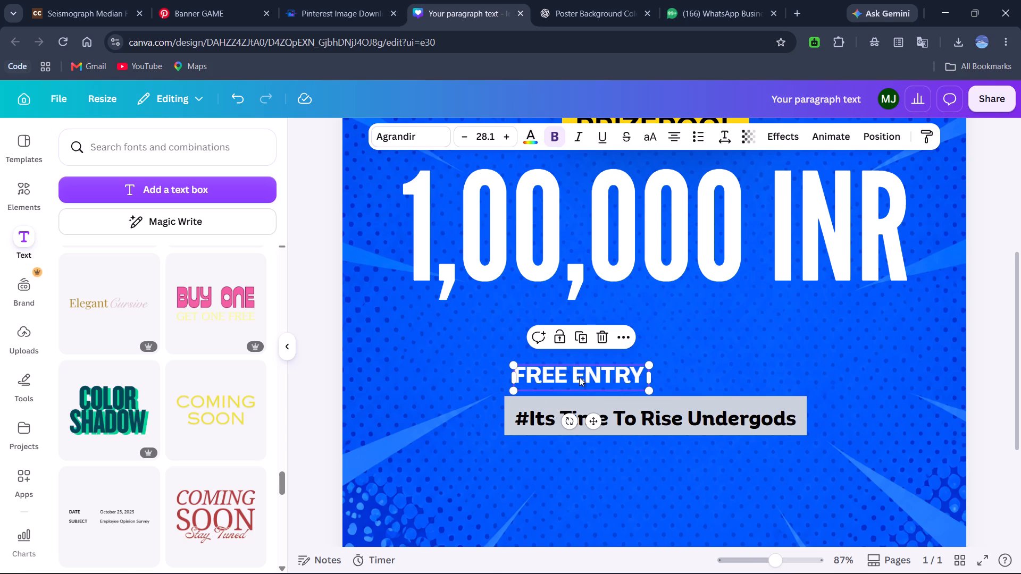
Duplicate "FREE ENTRY", place the copy to its right on the same line, and change the copy's text to "LIMITED SLOTS".
left_click(584, 336)
left_click_drag(624, 384, 761, 375)
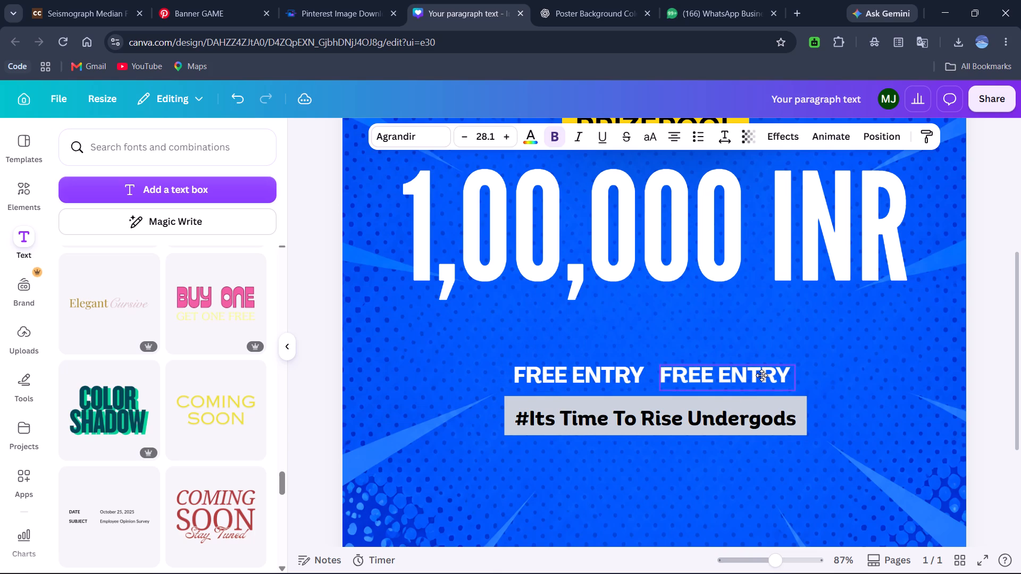
left_click_drag(761, 375, 763, 375)
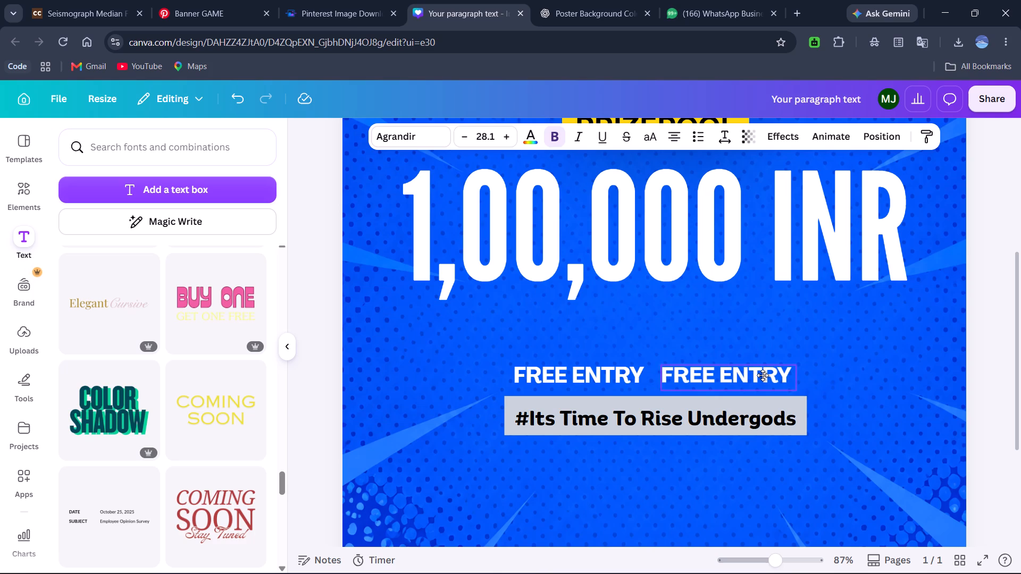
left_click_drag(763, 375, 761, 375)
double_click(761, 375)
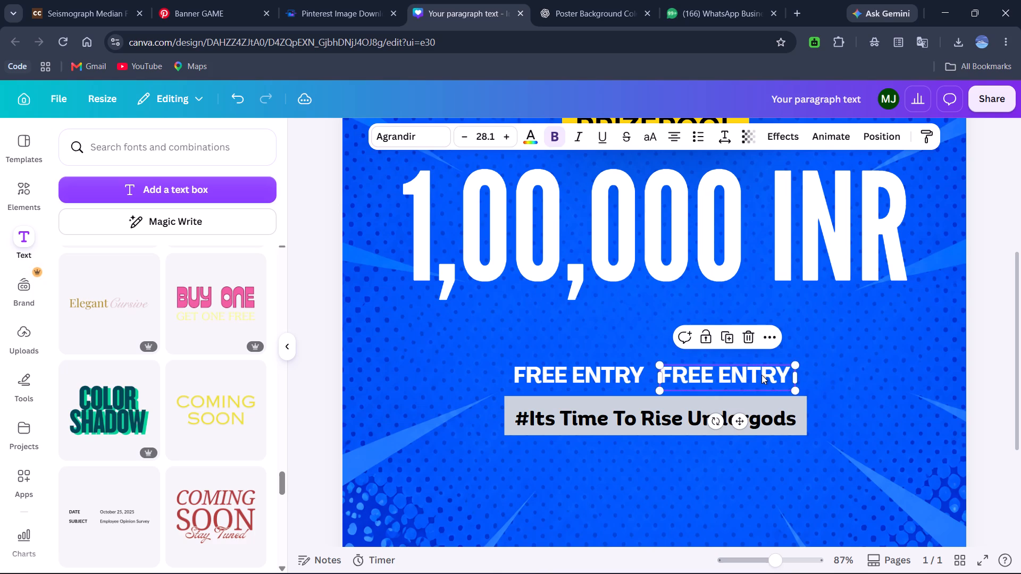
type("LIMITED SLOT")
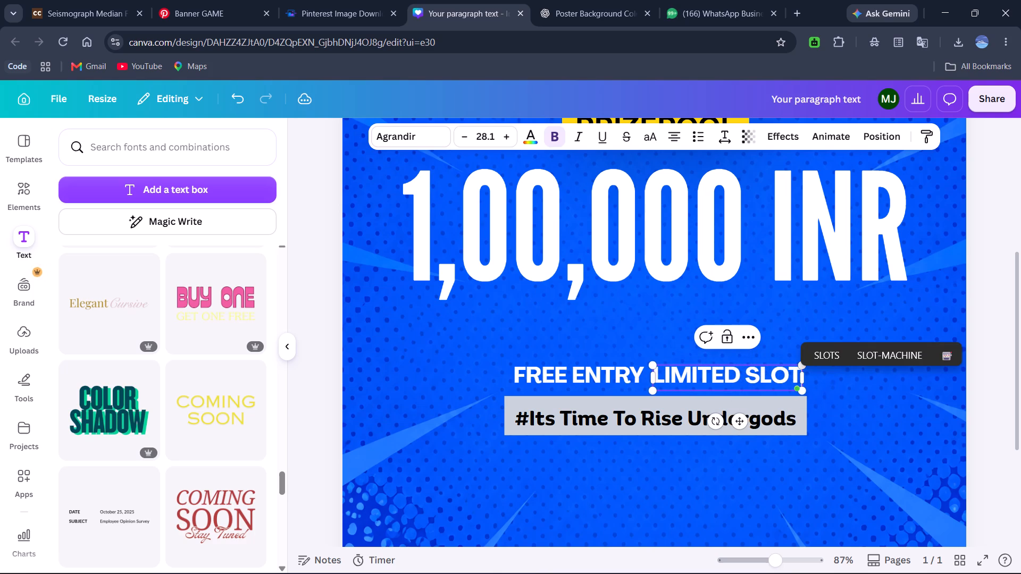
key("shift+s")
left_click(837, 390)
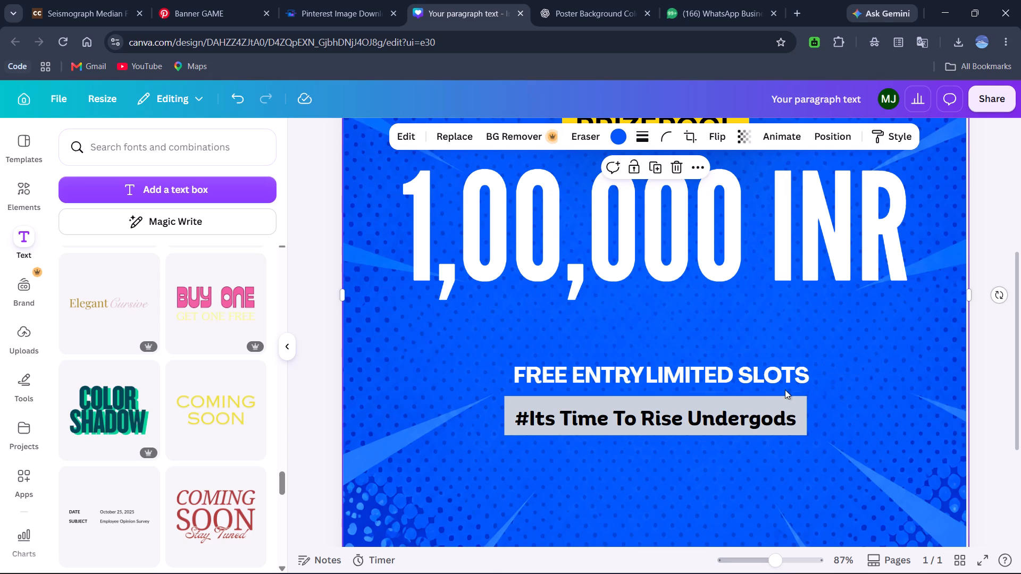
Nudge "FREE ENTRY" slightly left to open a gap before "LIMITED SLOTS".
left_click(585, 373)
key("Left")
key("Left")
key("Left")
key("Left")
key("Left")
key("Left")
key("Left")
key("Left")
key("Left")
key("Left")
key("Left")
key("Left")
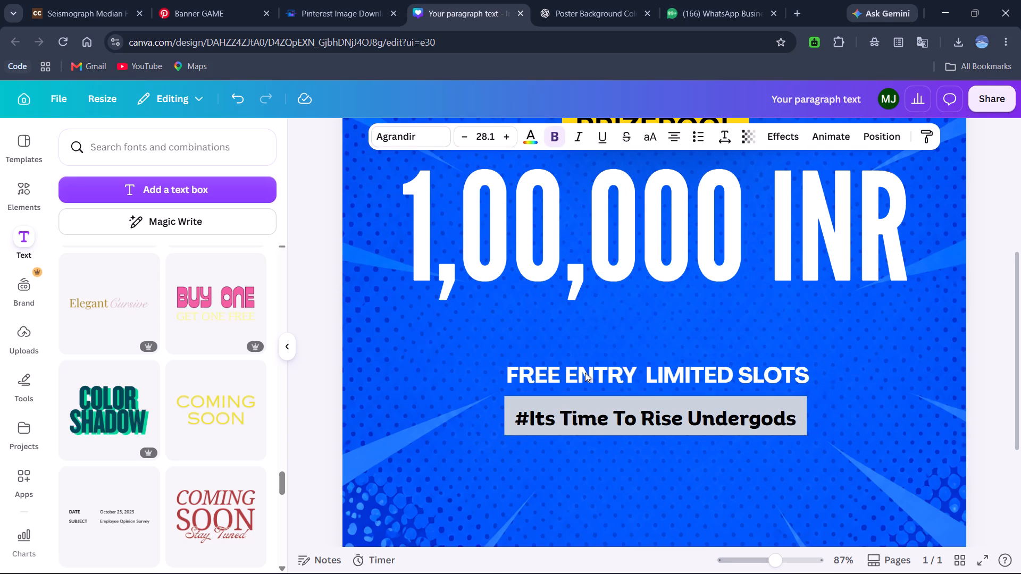
Shrink the "FREE ENTRY" text to about size 23.1 and shift it slightly left and up above the hashtag bar.
left_click(585, 373)
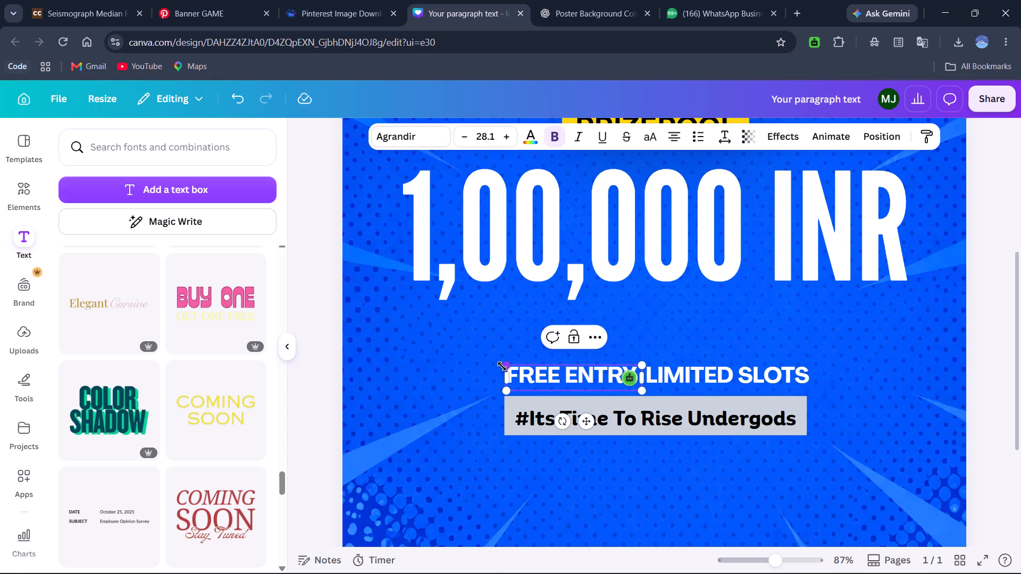
left_click_drag(503, 366, 527, 370)
left_click(565, 374)
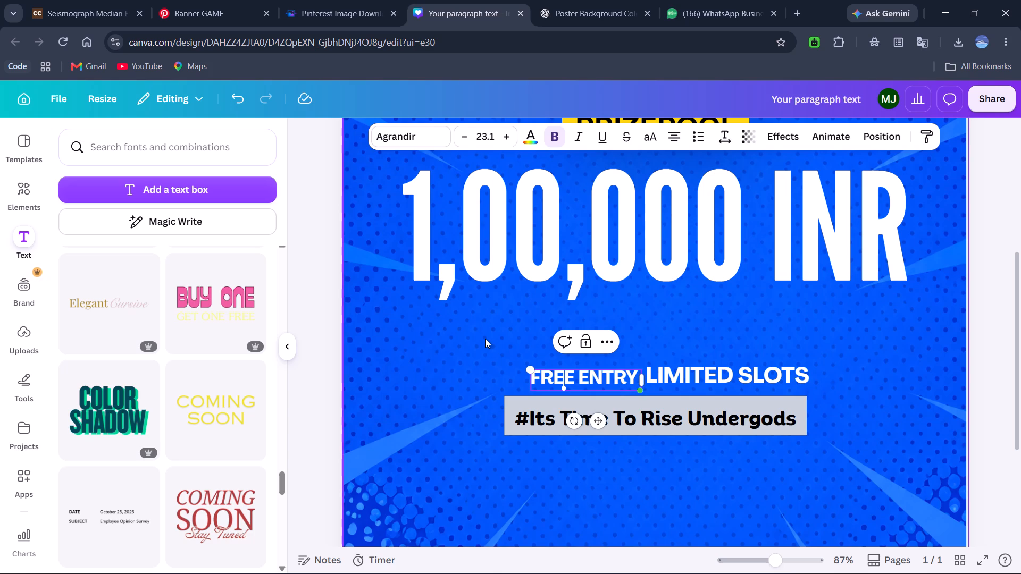
left_click(485, 339)
left_click_drag(592, 371, 589, 371)
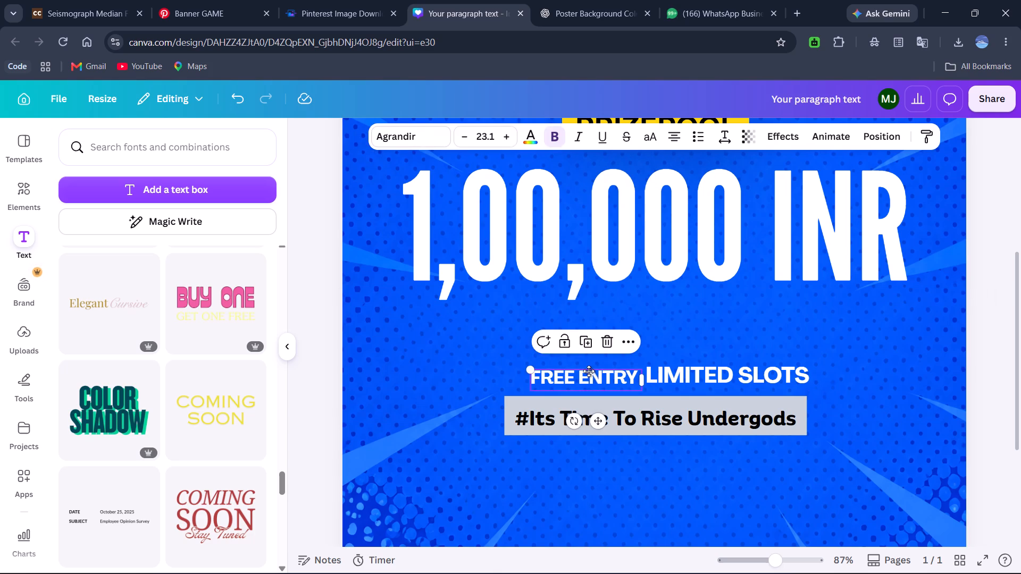
left_click_drag(589, 371, 587, 370)
Set the font size of "LIMITED SLOTS" to 23.1 to match "FREE ENTRY".
left_click(680, 365)
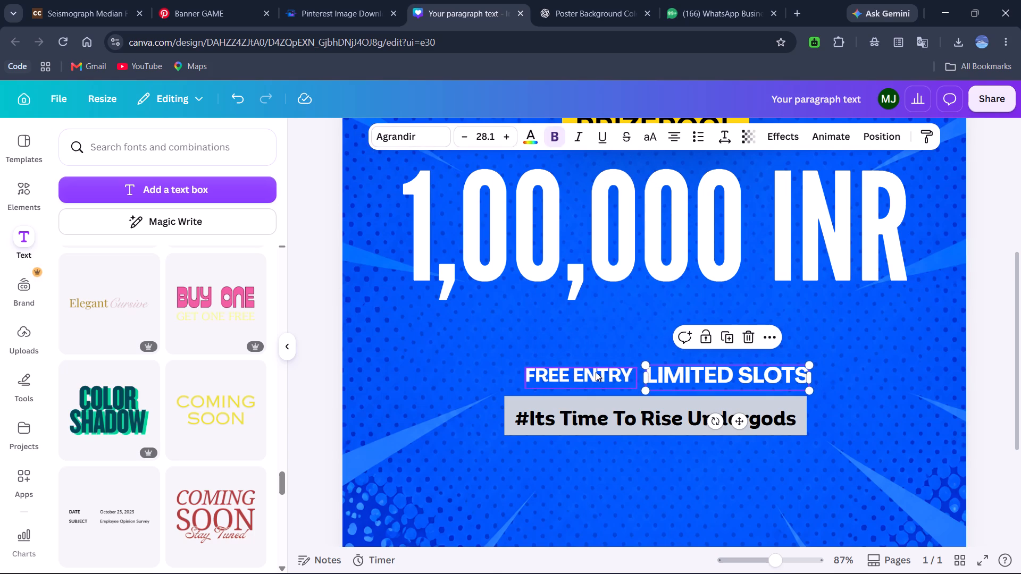
left_click(584, 374)
left_click(694, 382)
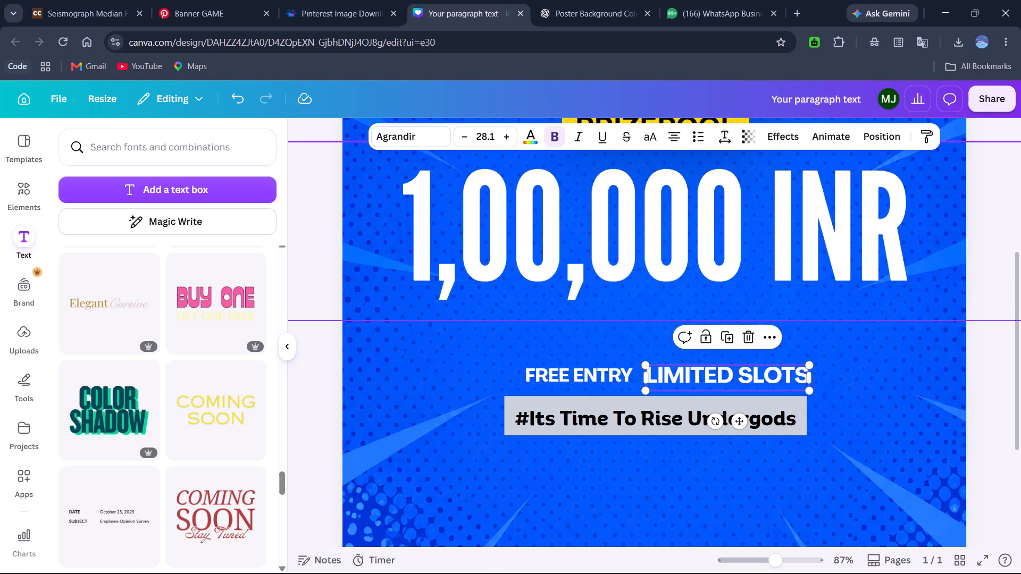
left_click(488, 140)
type("23.1")
key("Return")
left_click(834, 319)
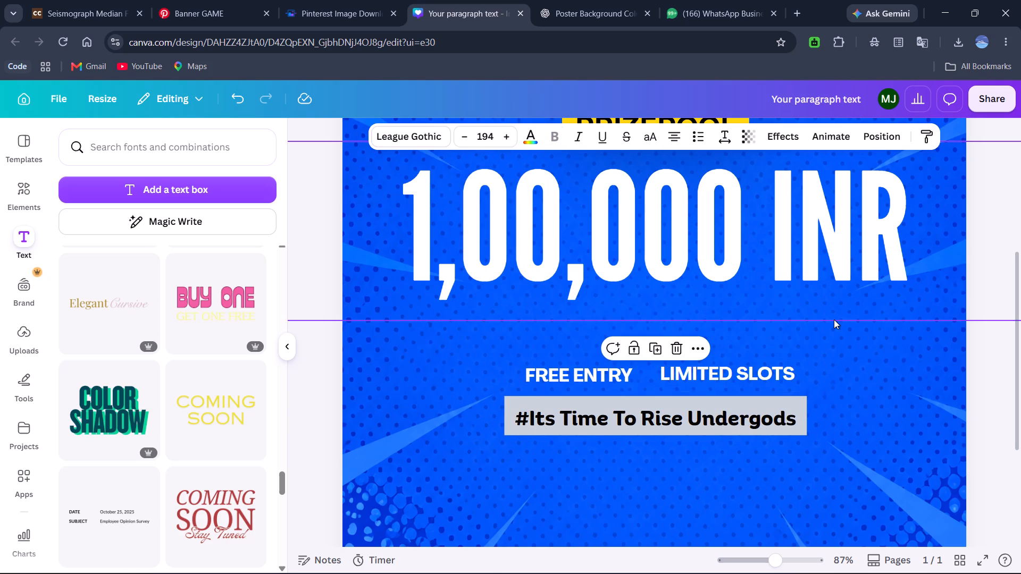
Line up "LIMITED SLOTS" with "FREE ENTRY" and nudge it slightly left, closer to that text.
double_click(745, 377)
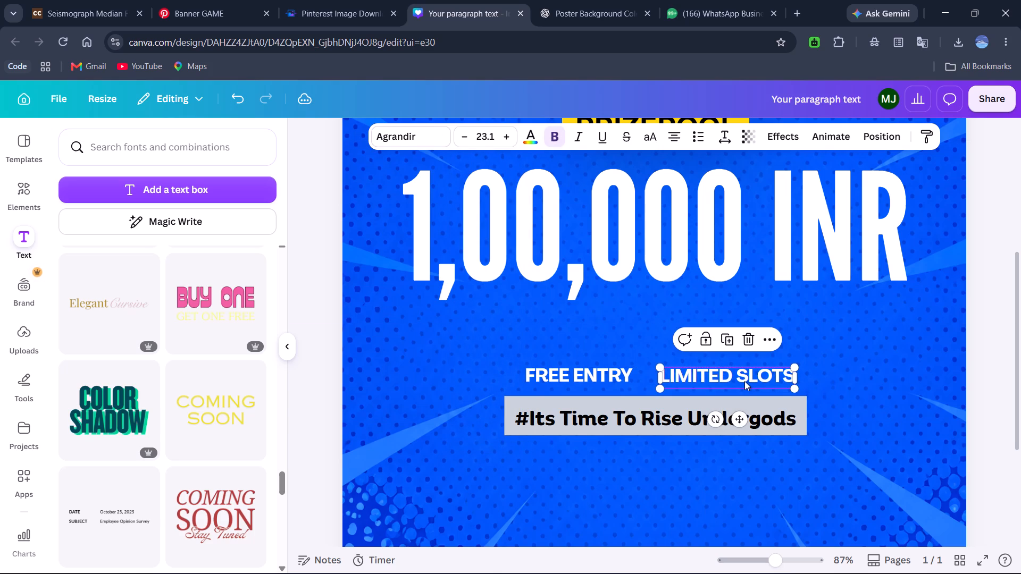
key("Left")
key("Left")
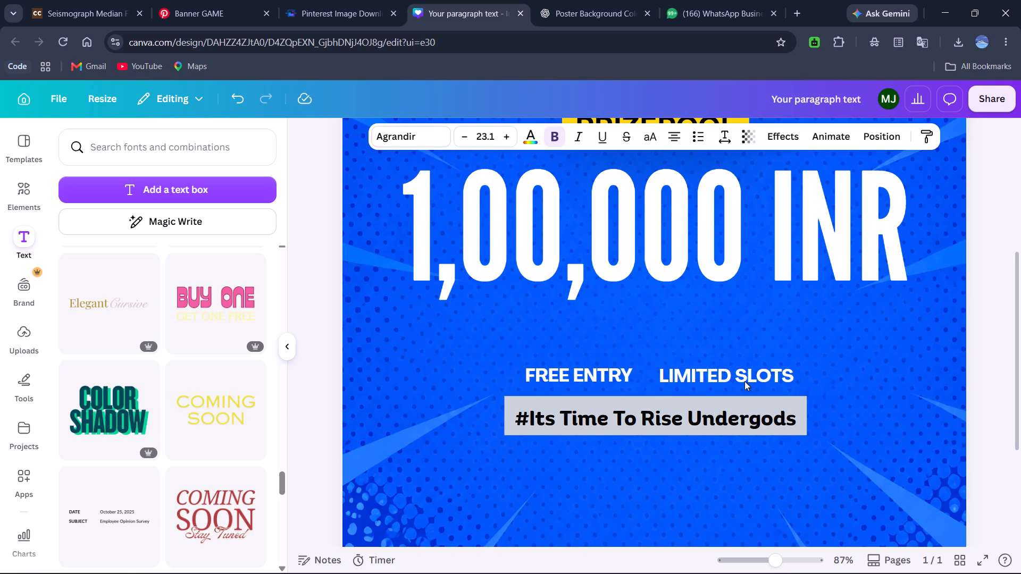
key("Left")
key("Left")
key("Left")
key("Left")
key("Left")
key("Left")
key("Right")
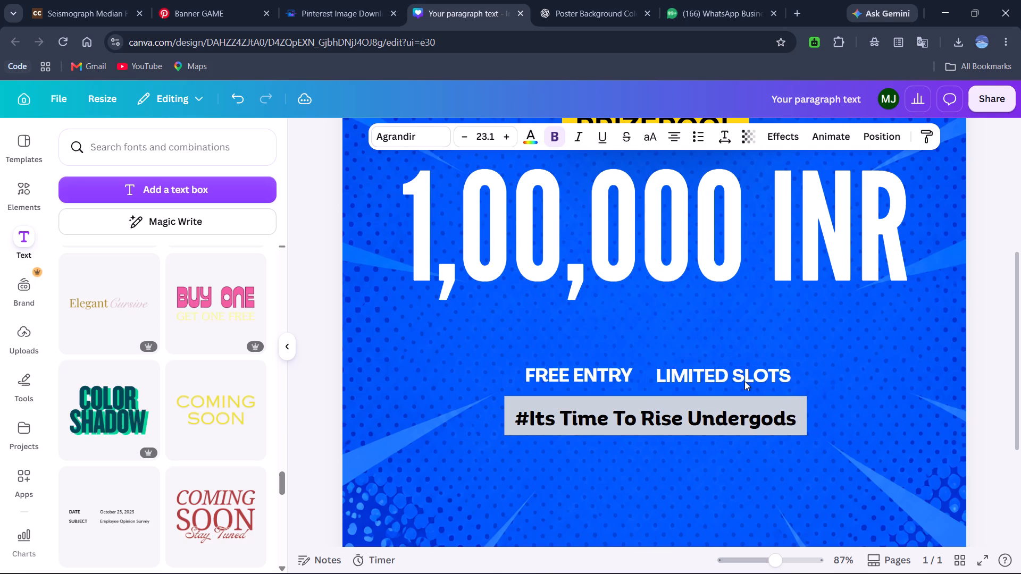
Nudge "FREE ENTRY" slightly left and down so it lines up level with "LIMITED SLOTS".
left_click(610, 381)
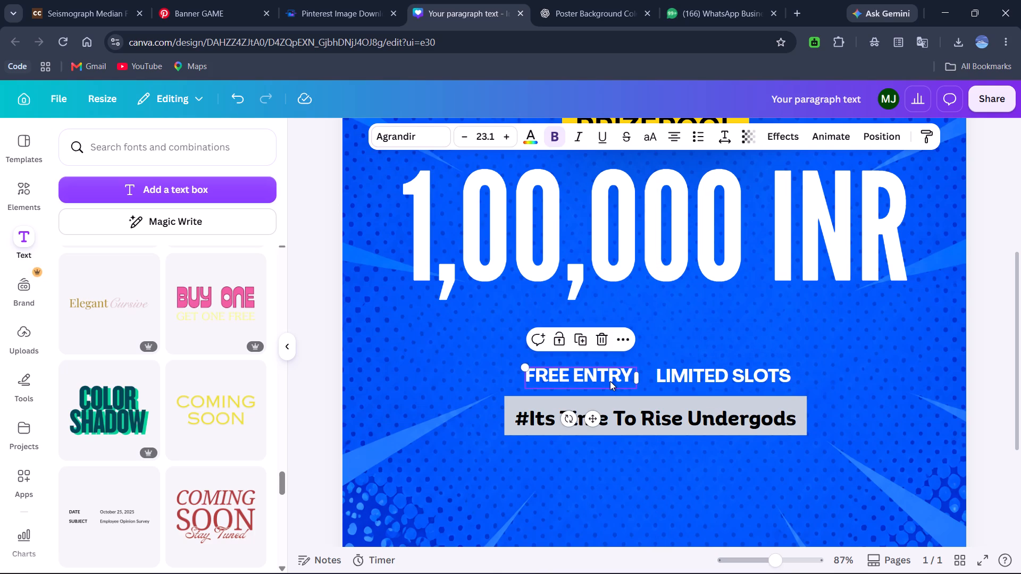
key("Left")
key("Left")
key("Left")
key("Right")
key("Right")
key("Down")
key("Down")
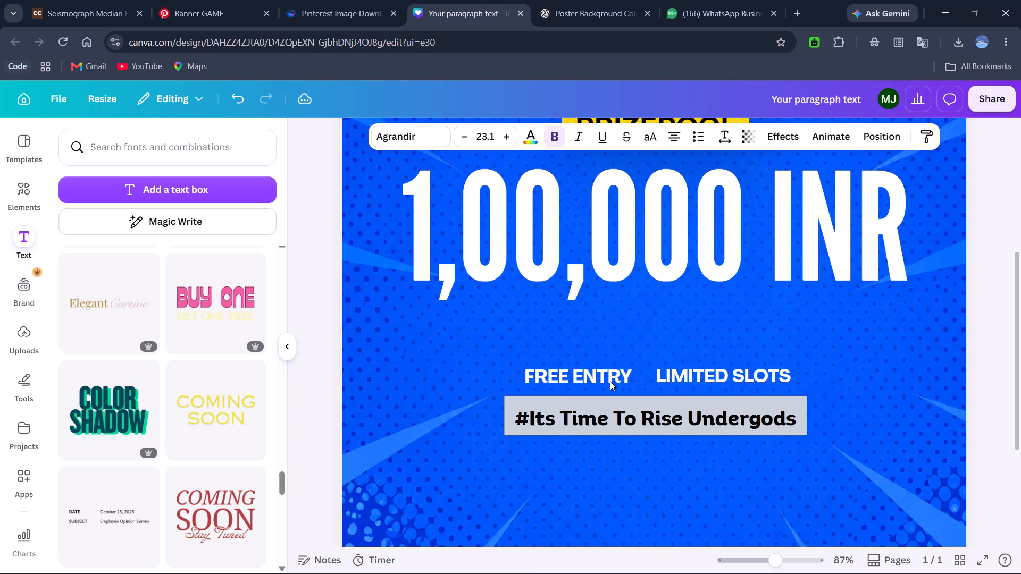
key("Up")
key("Up")
key("Down")
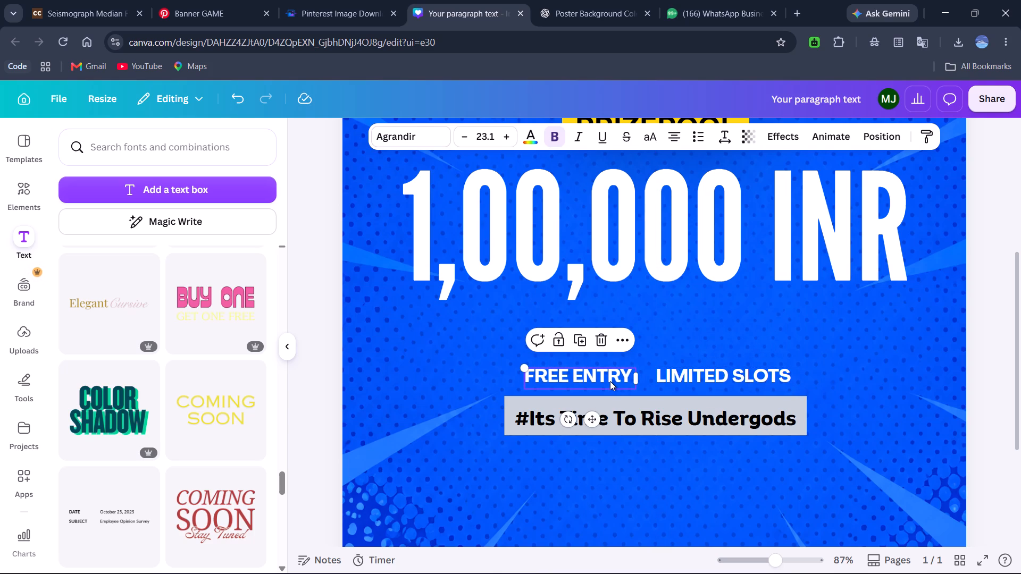
left_click(883, 390)
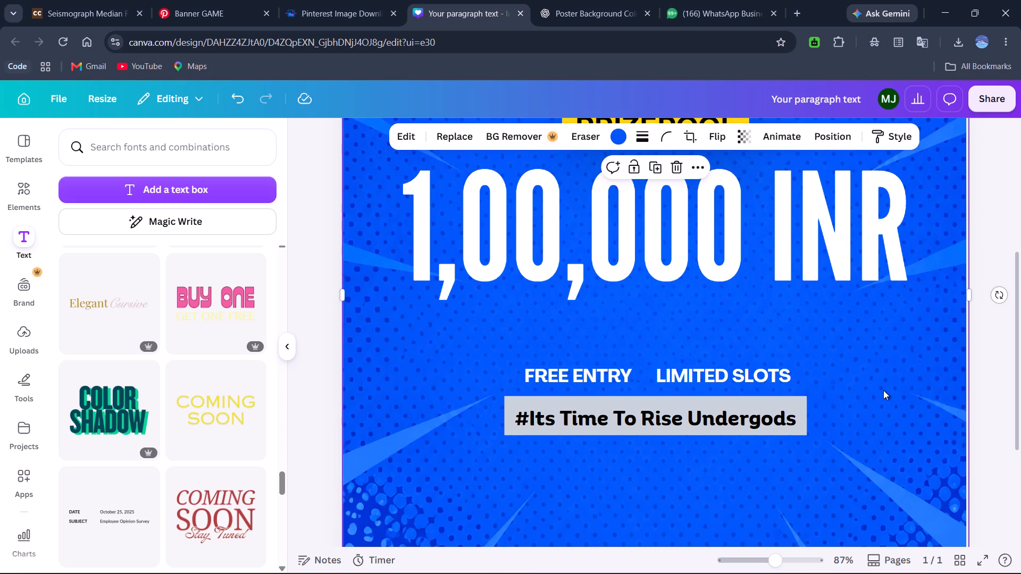
Add a straight line, rotate it to vertical and place it in the gap between "FREE ENTRY" and "LIMITED SLOTS".
left_click(9, 198)
scroll(198, 234, "left", 3)
scroll(198, 234, "right", 1)
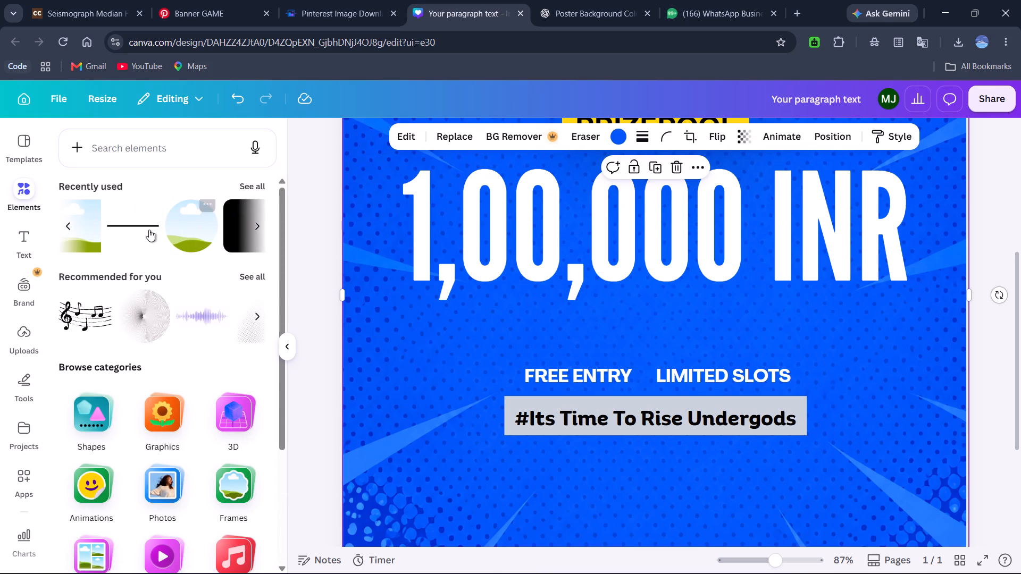
left_click(144, 226)
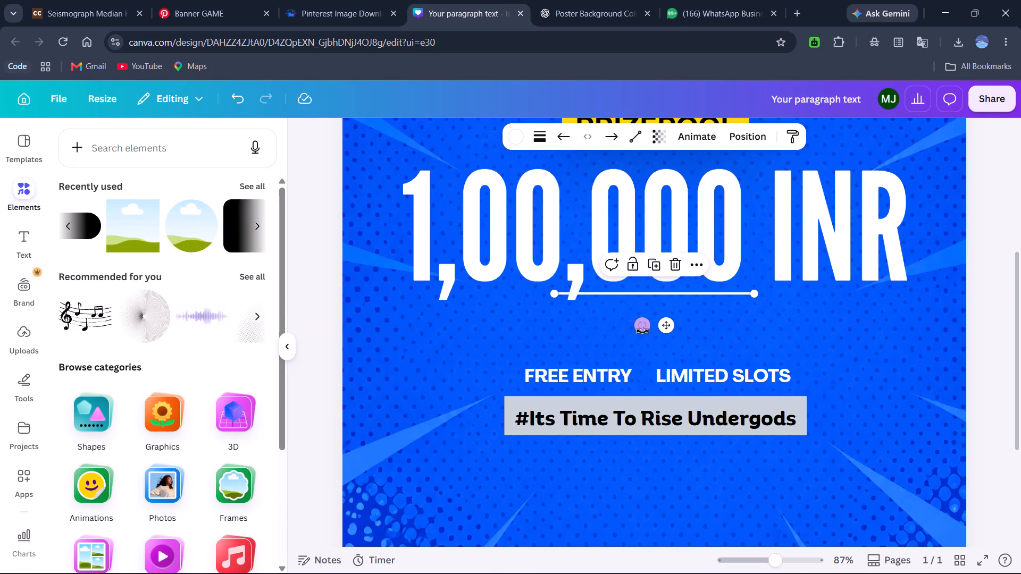
left_click_drag(640, 329, 693, 303)
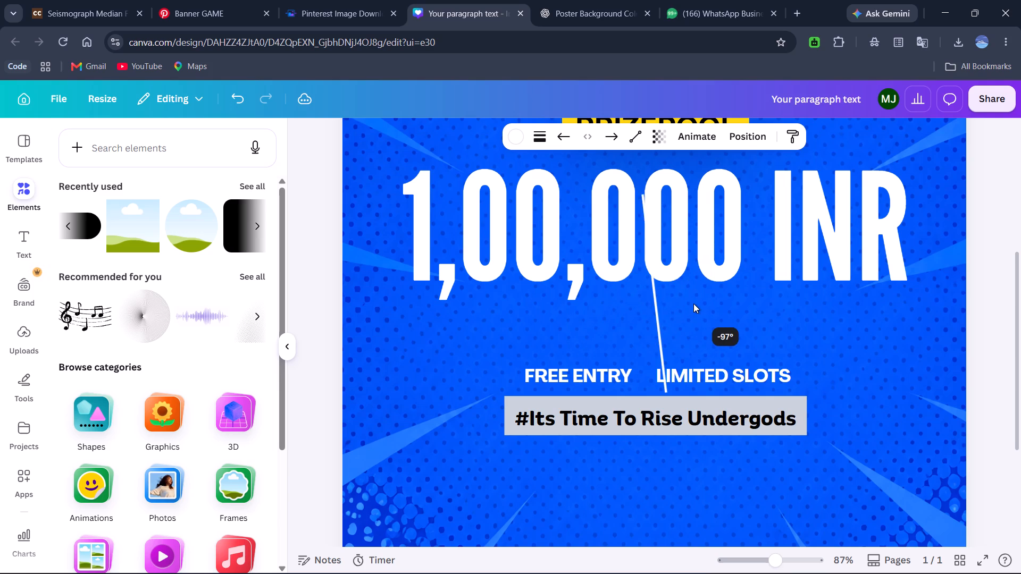
left_click_drag(693, 303, 699, 308)
left_click_drag(684, 279, 681, 303)
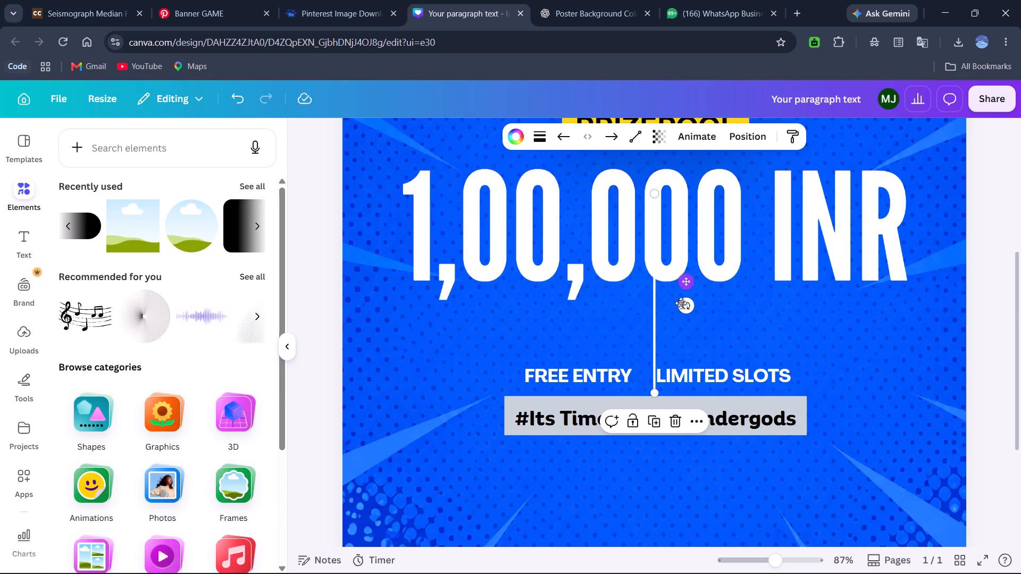
left_click_drag(681, 303, 675, 451)
Shorten the vertical line from its lower end to about the text height, keeping it upright as a divider.
scroll(675, 451, "down", 1)
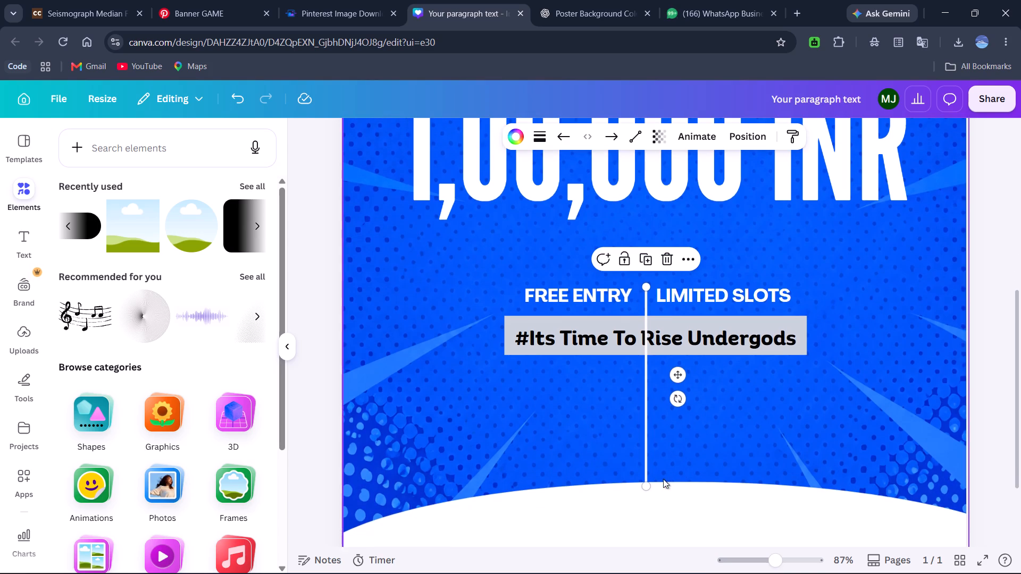
left_click_drag(645, 484, 642, 306)
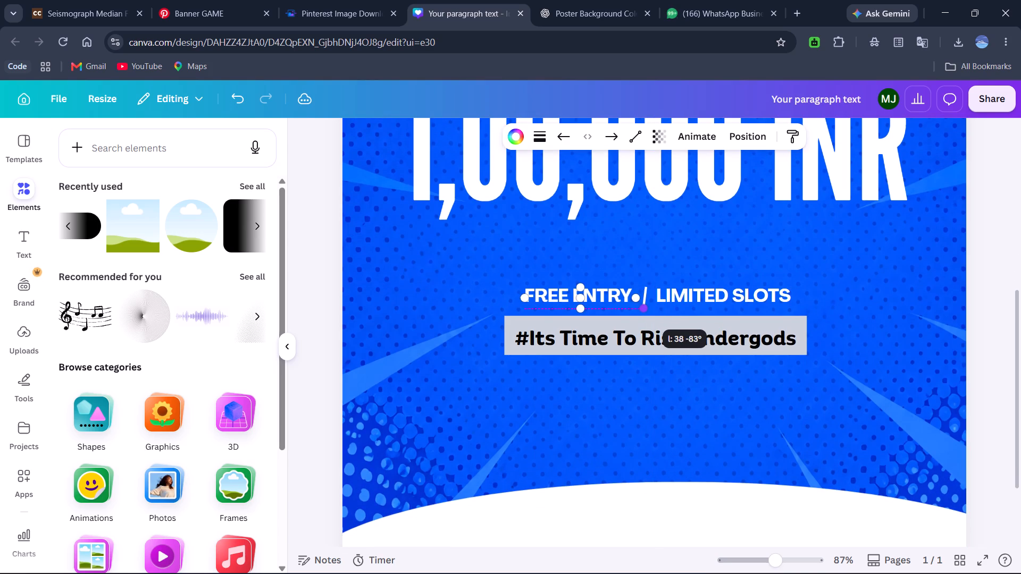
left_click_drag(642, 306, 646, 305)
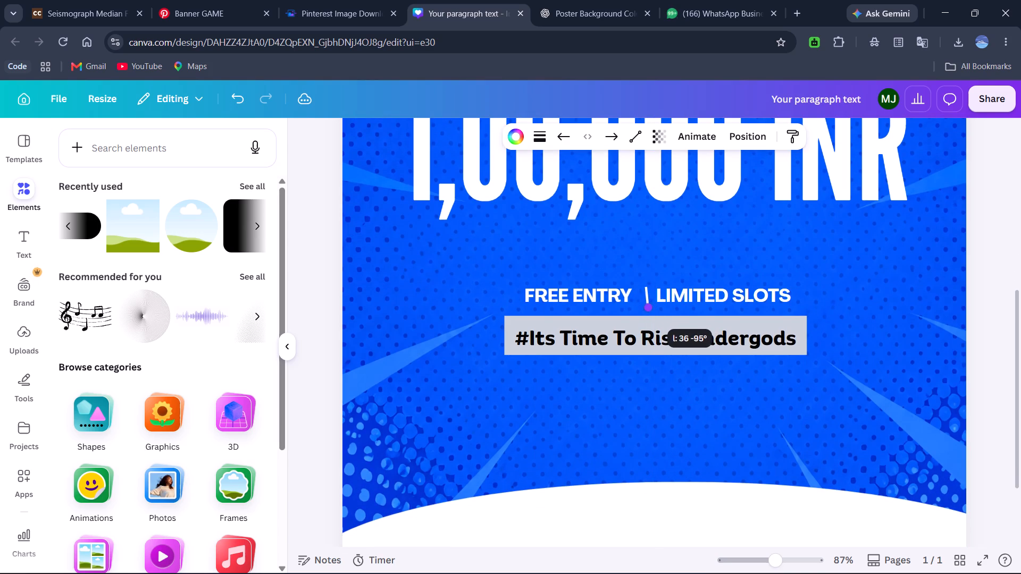
left_click_drag(646, 305, 645, 302)
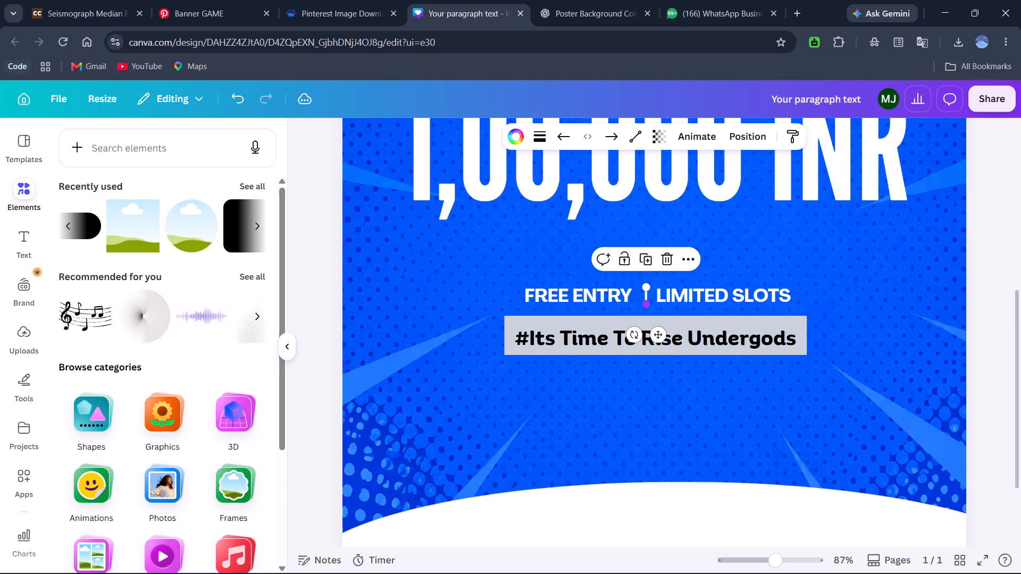
left_click(845, 340)
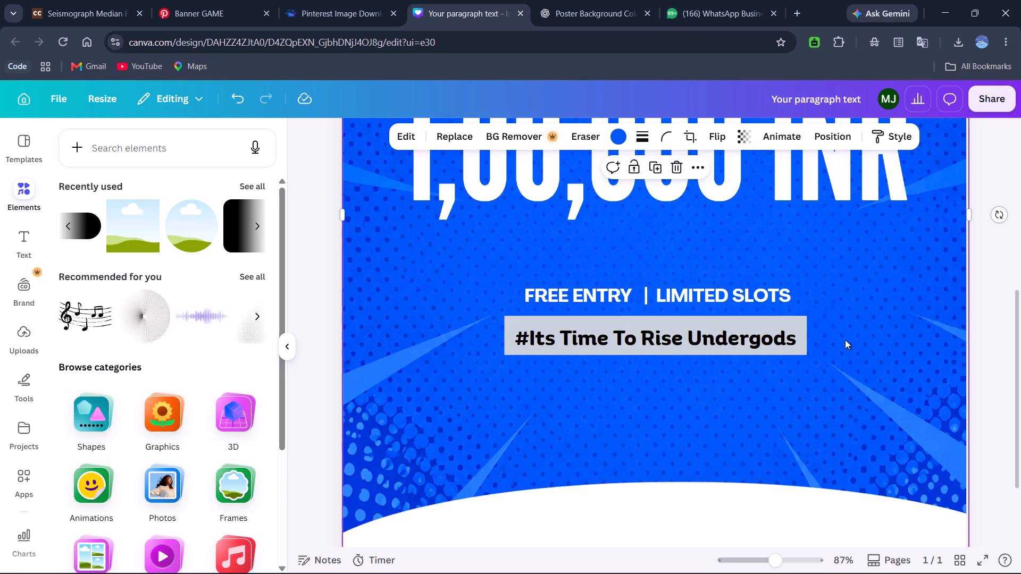
Nudge the vertical divider slightly left so it sits centred between "FREE ENTRY" and "LIMITED SLOTS".
left_click(651, 291)
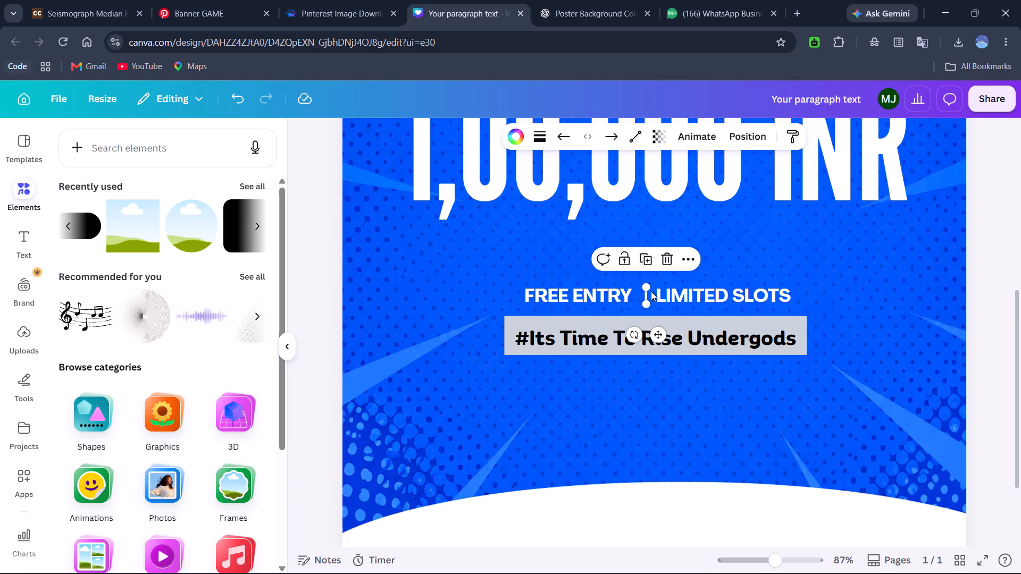
key("Left")
key("Left")
key("Left")
key("Left")
key("Right")
key("Right")
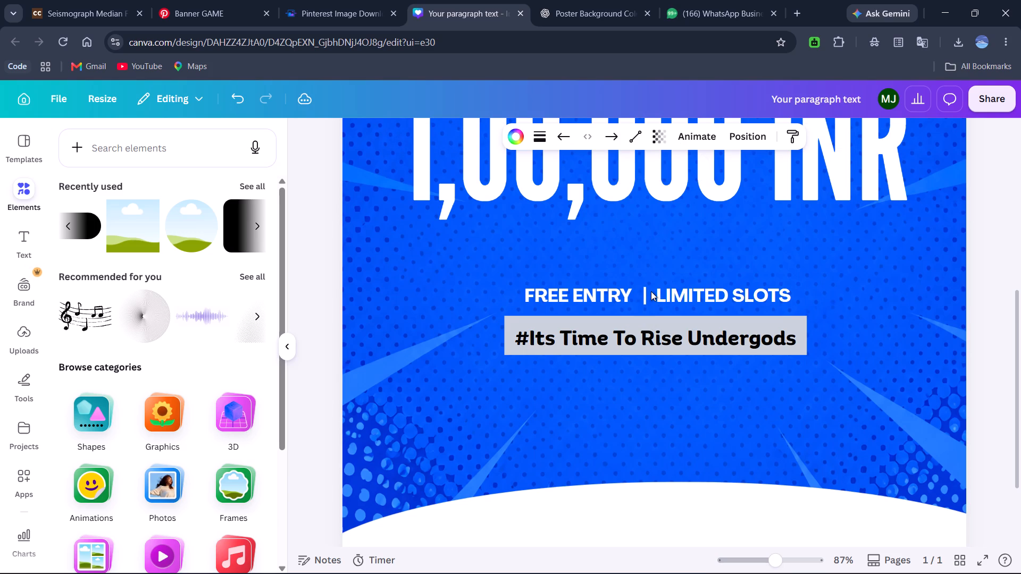
key("Left")
left_click(868, 362)
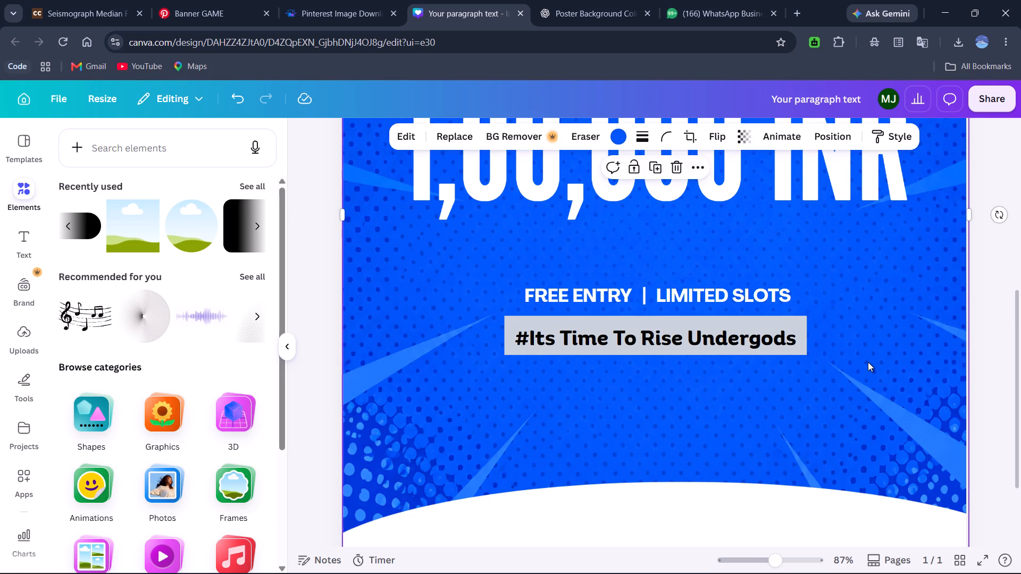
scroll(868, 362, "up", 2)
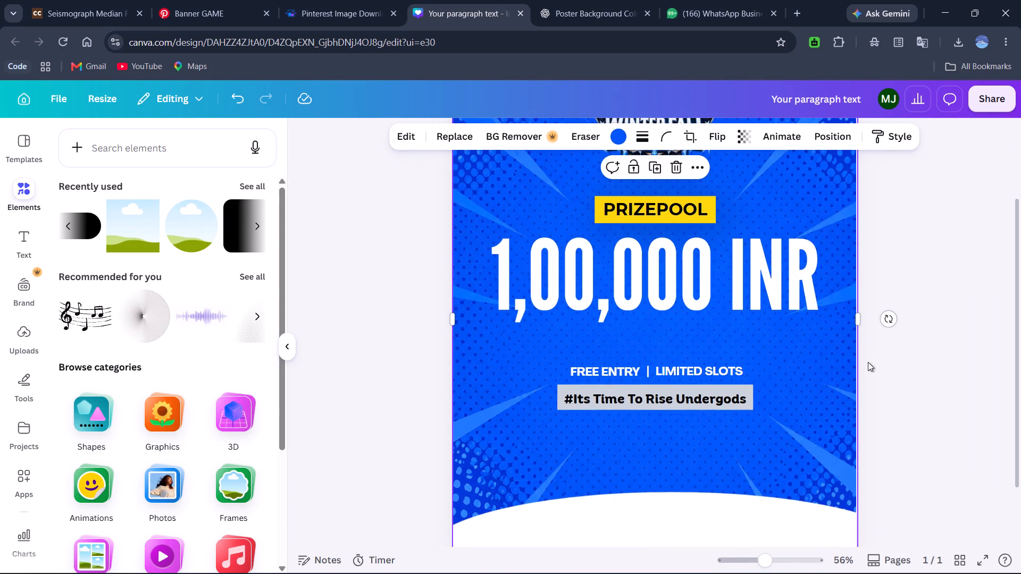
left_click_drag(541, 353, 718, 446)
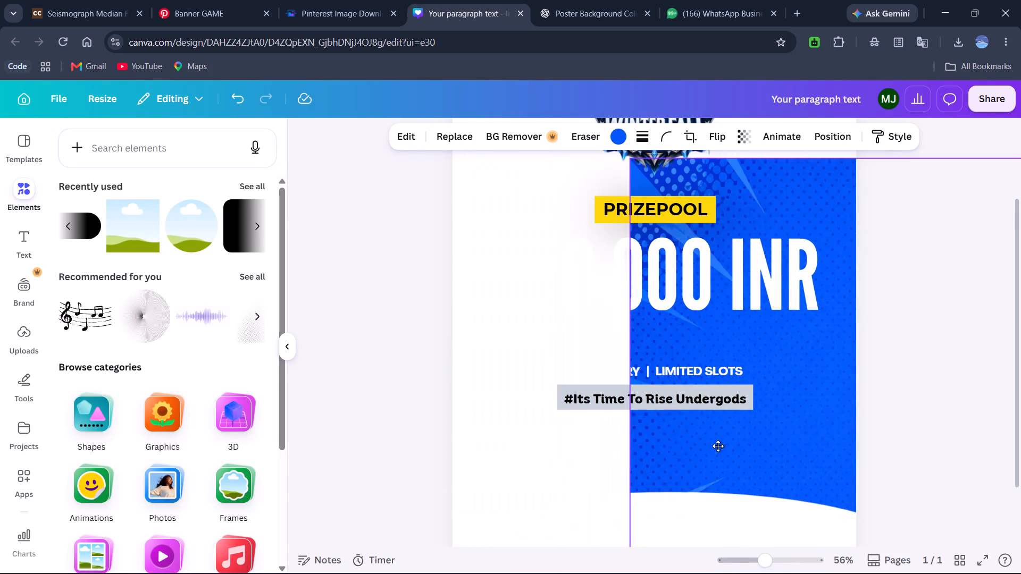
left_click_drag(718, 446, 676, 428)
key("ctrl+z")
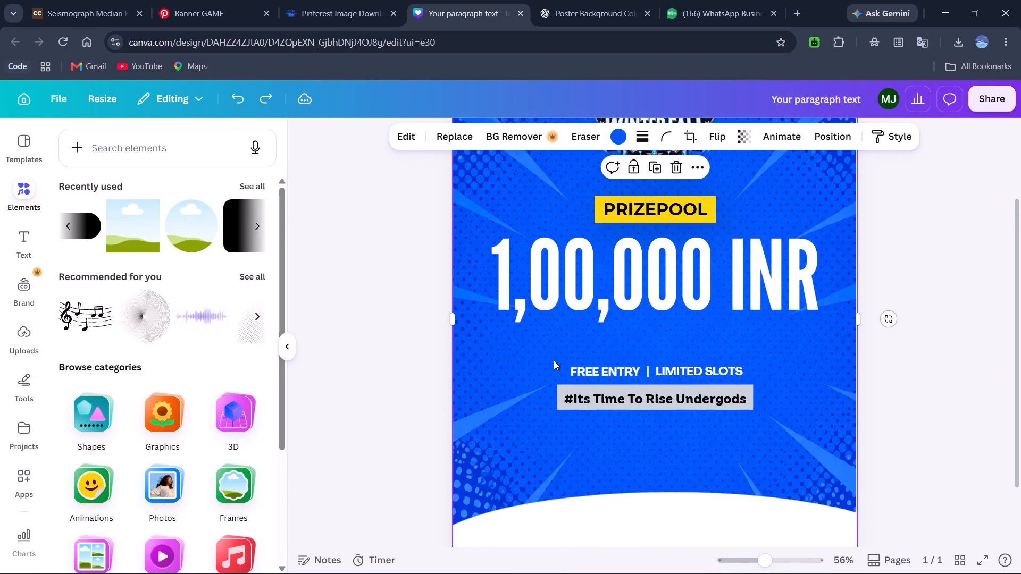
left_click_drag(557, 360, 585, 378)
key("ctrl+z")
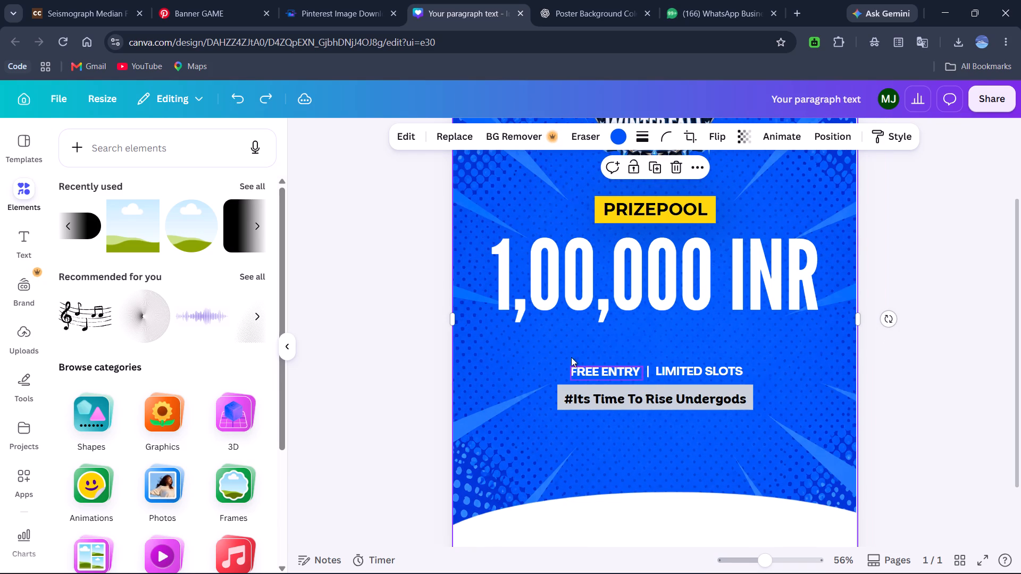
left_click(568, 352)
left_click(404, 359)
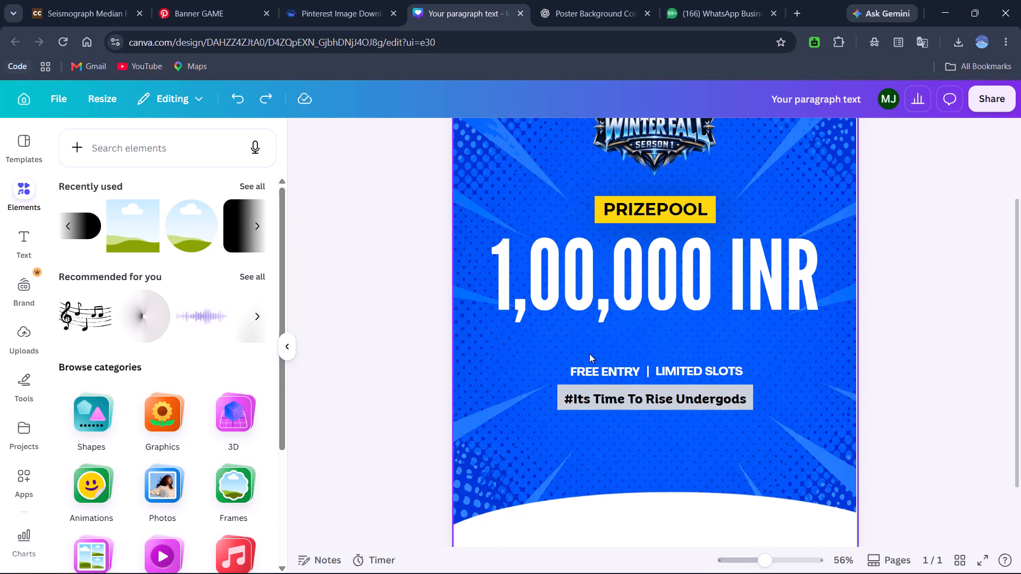
left_click_drag(554, 349, 766, 415)
left_click_drag(706, 383, 710, 404)
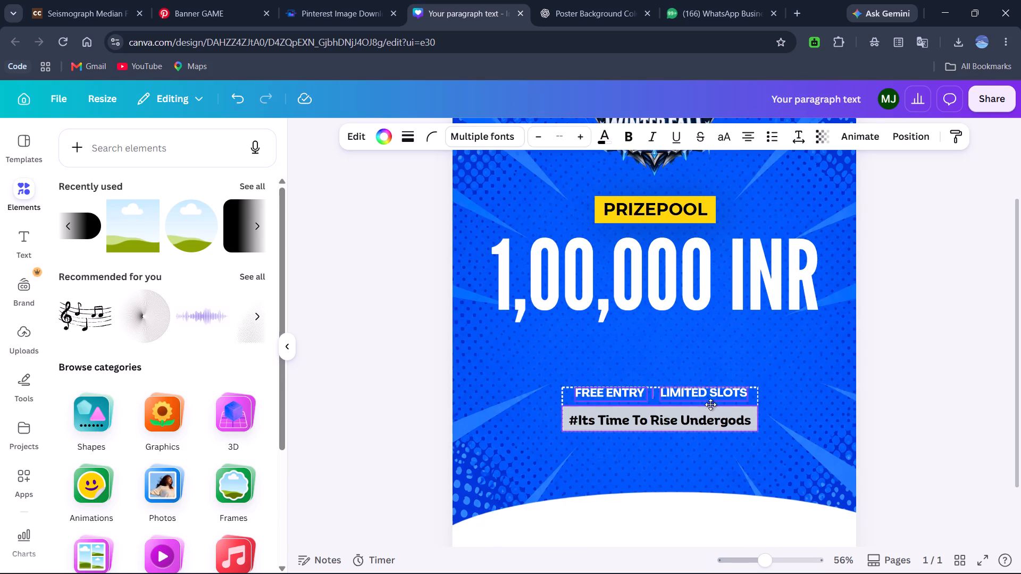
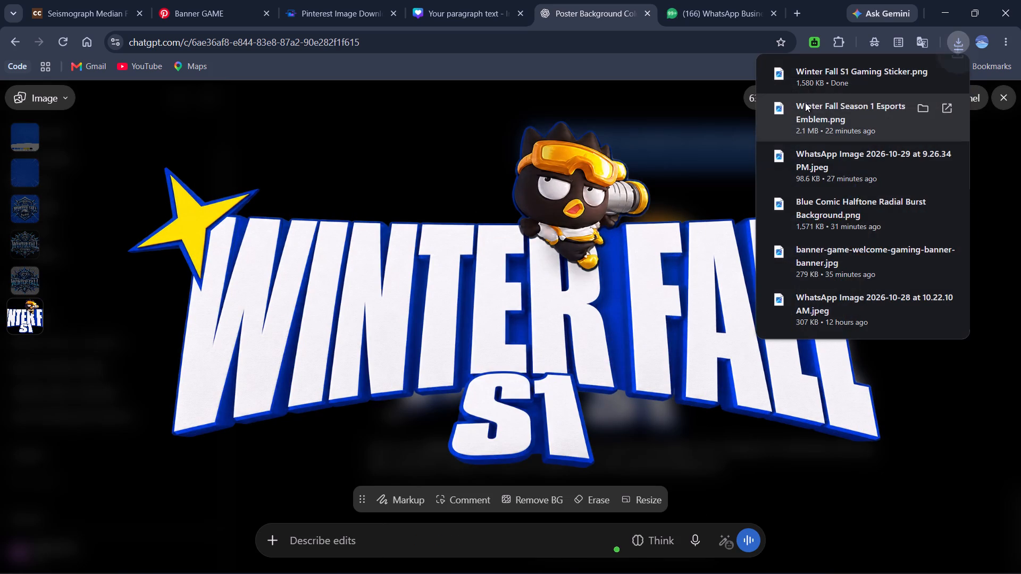
Upload "Winter Fall S1 Gaming Sticker.png" from Downloads to the Canva design and add it to the poster page.
left_click(478, 10)
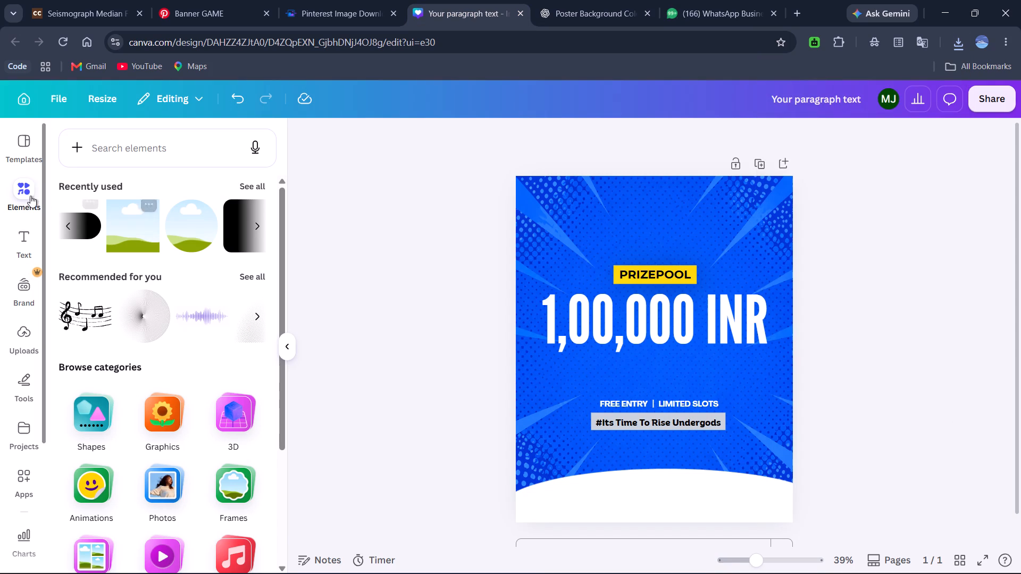
left_click(21, 334)
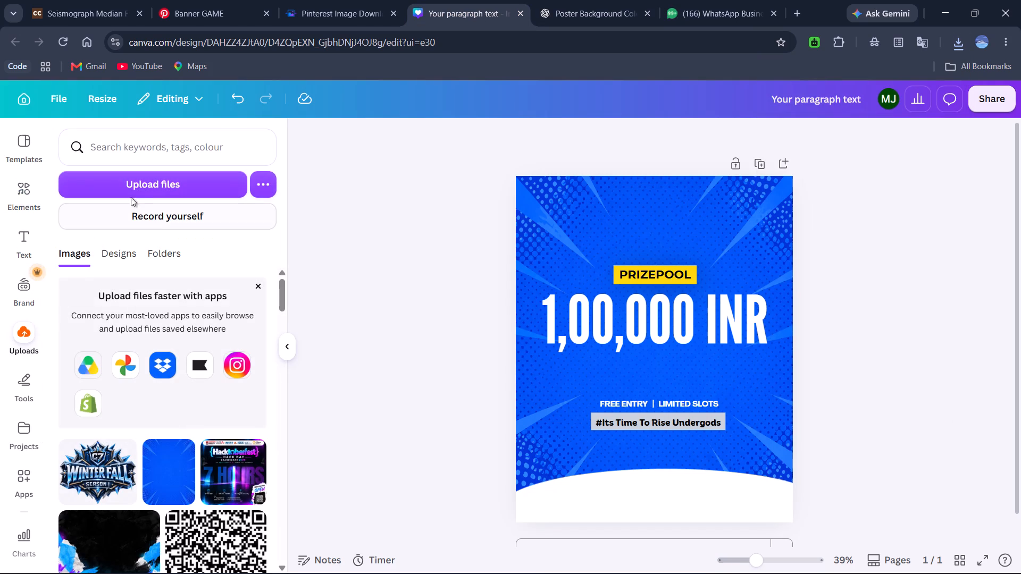
left_click(142, 188)
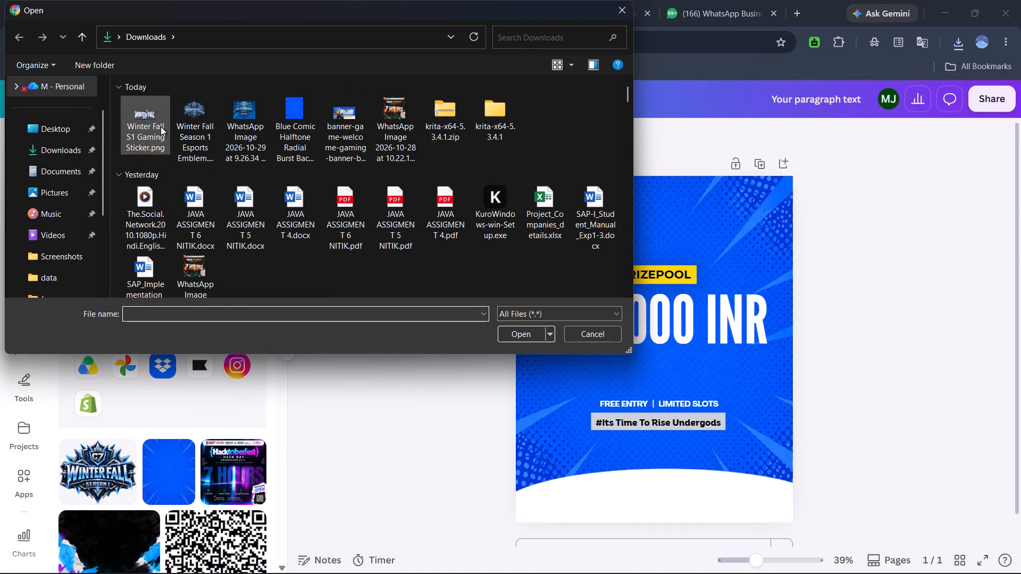
left_click(161, 126)
key("Return")
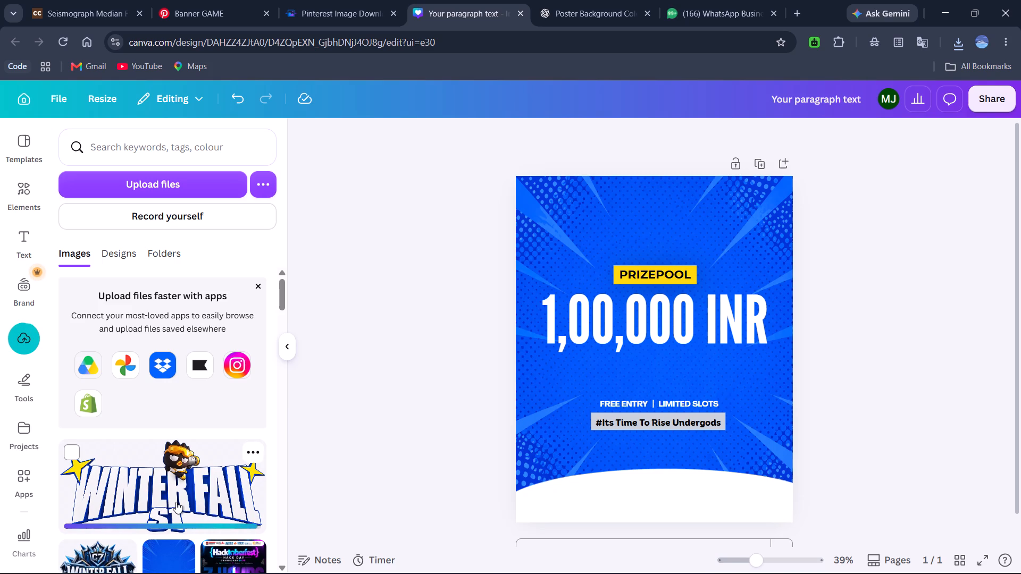
left_click(176, 502)
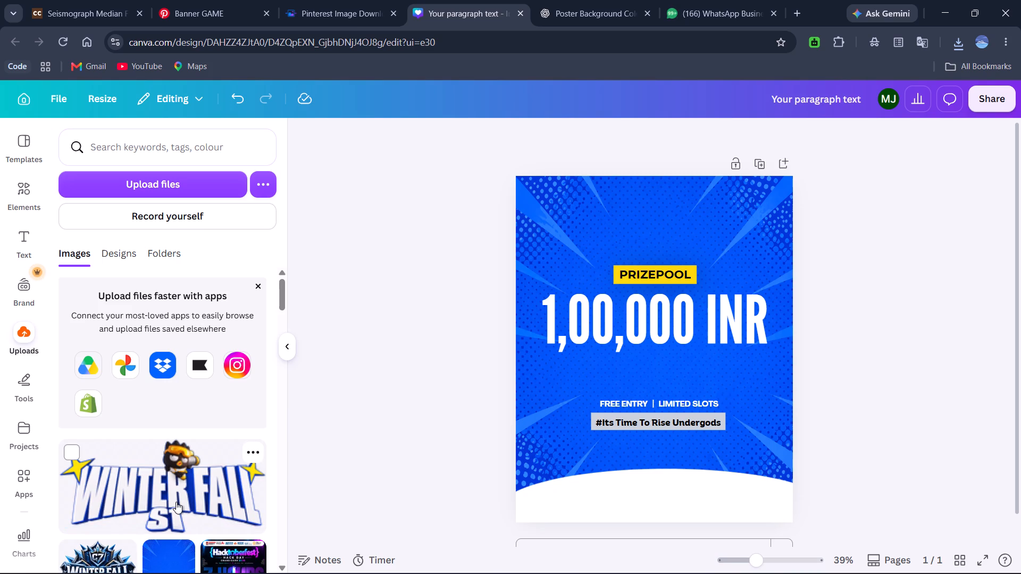
Move the WINTER FALL S1 title image to the top edge of the poster and enlarge it slightly.
left_click(711, 362)
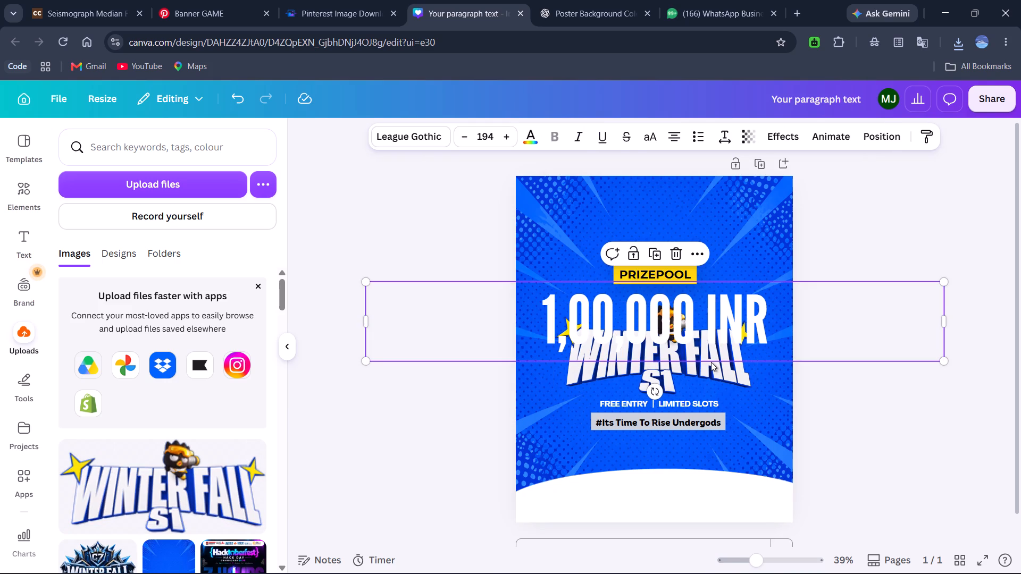
double_click(711, 368)
left_click(699, 378)
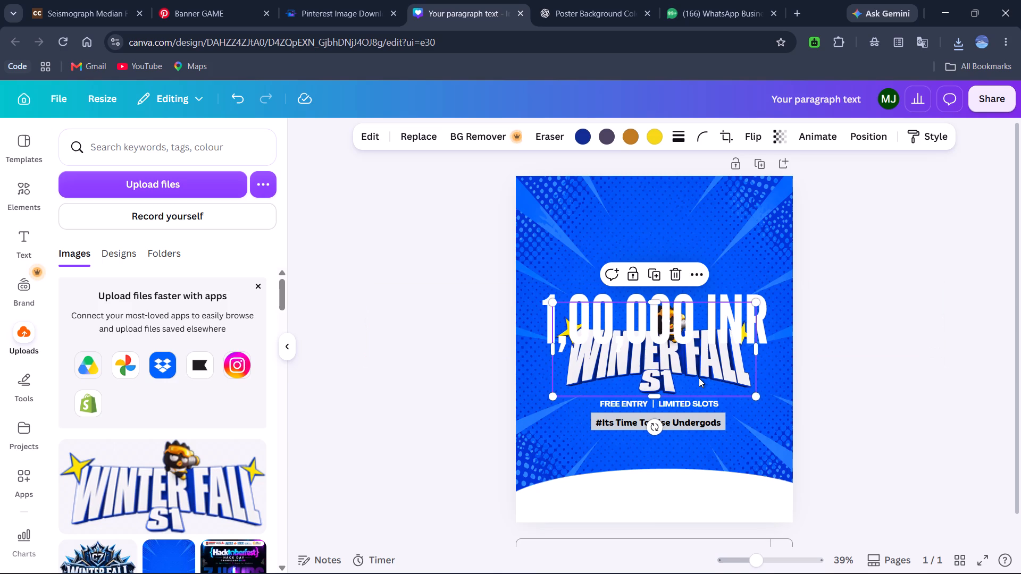
left_click_drag(699, 378, 684, 252)
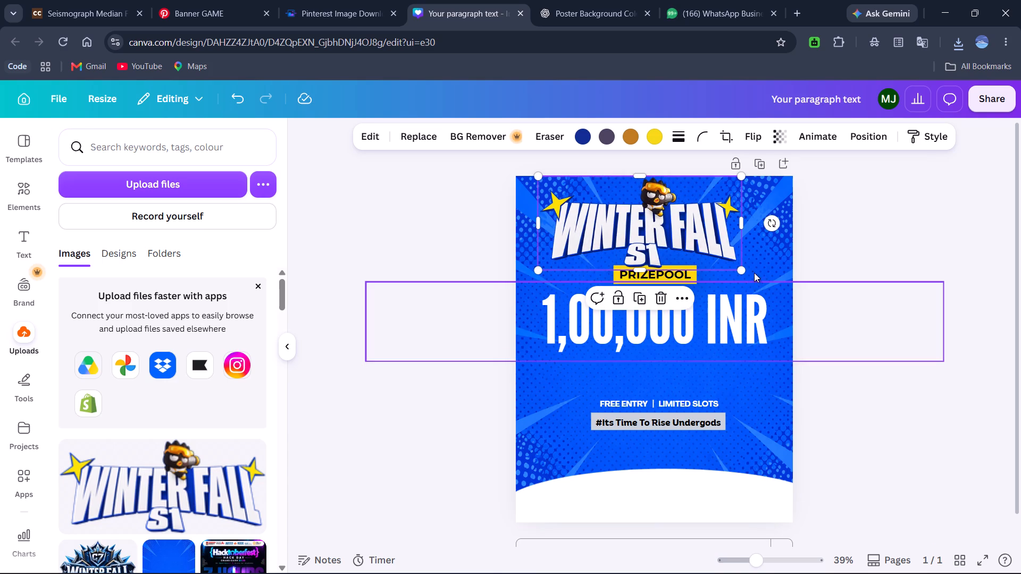
left_click_drag(743, 269, 762, 287)
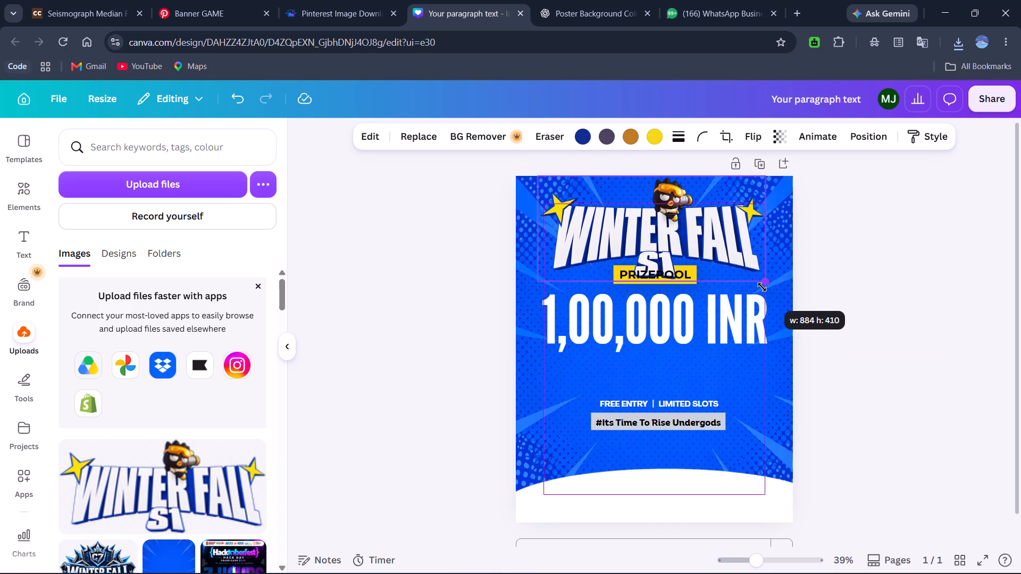
left_click_drag(762, 287, 757, 285)
left_click(857, 325)
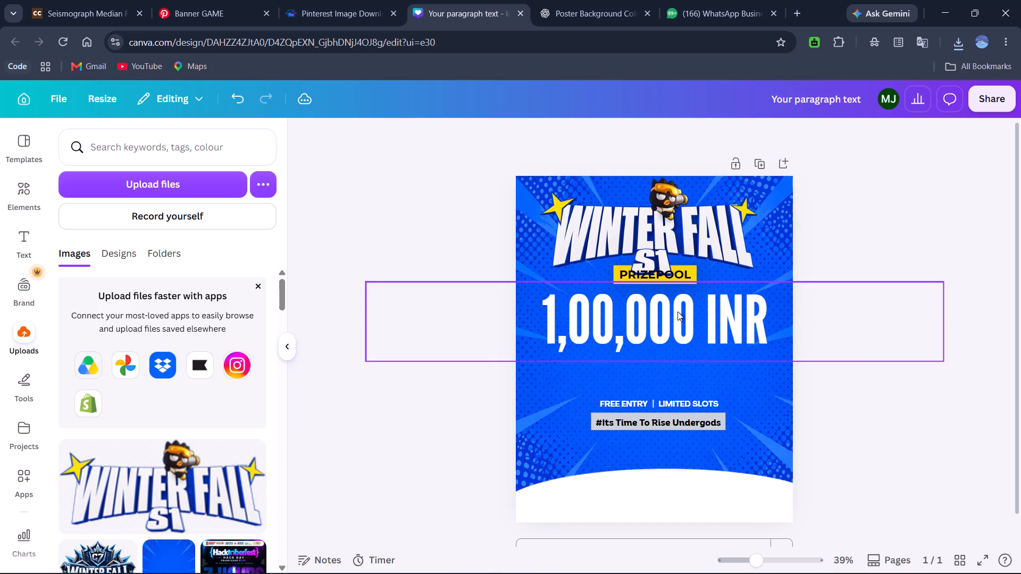
Move the "1,00,000 INR" text down to just above the "FREE ENTRY | LIMITED SLOTS" line.
left_click(677, 311)
left_click_drag(677, 311, 679, 350)
Move the PRIZEPOOL text together with its yellow box down to just above the "1,00,000 INR" amount.
left_click(681, 276)
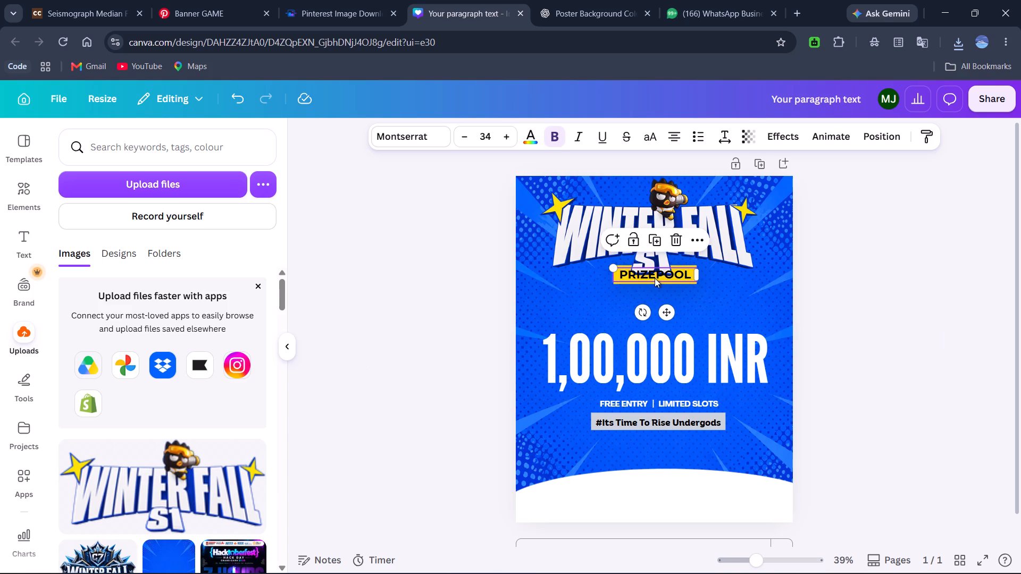
left_click(650, 282, "ctrl")
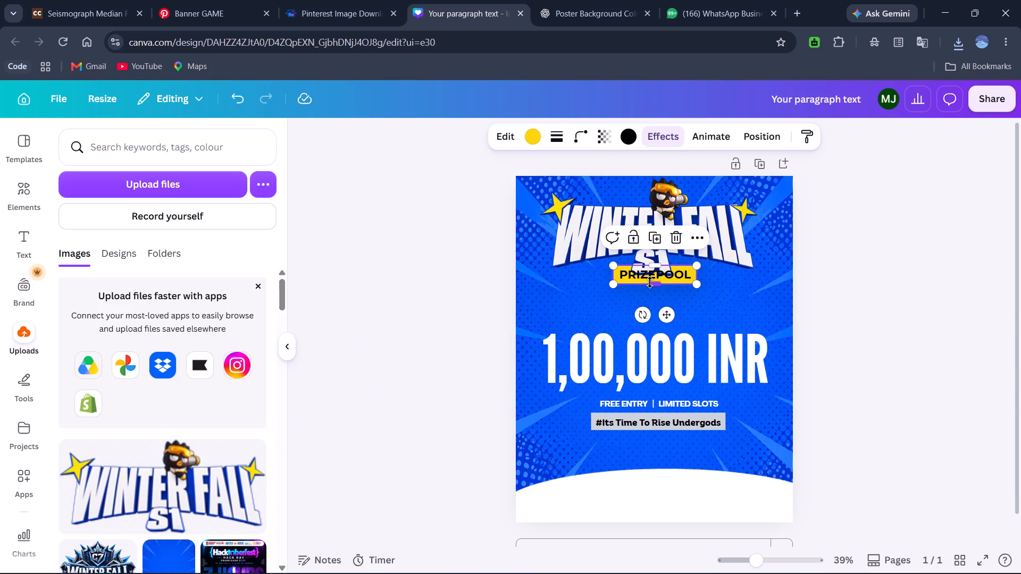
left_click(685, 271, "ctrl")
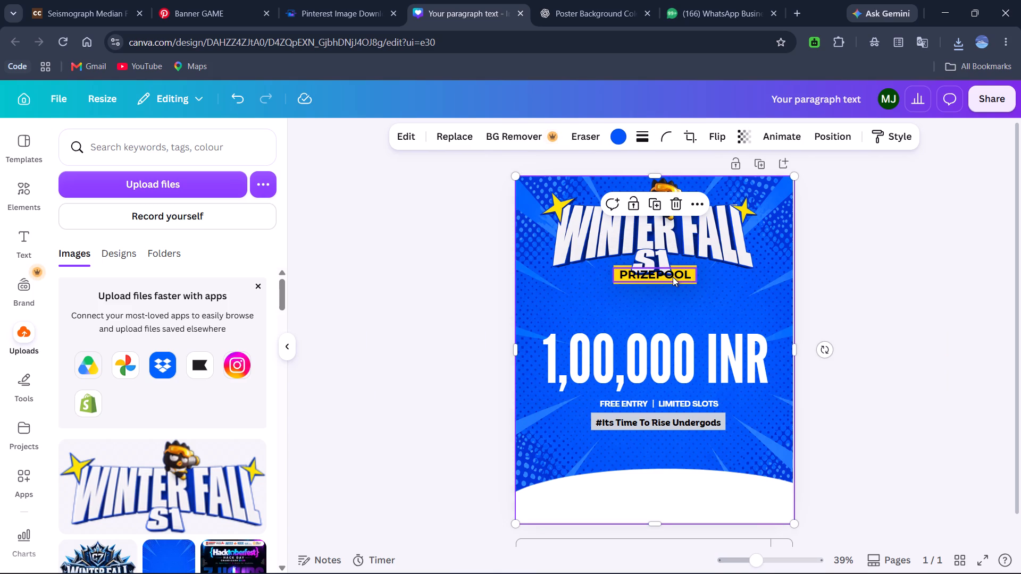
left_click(663, 290)
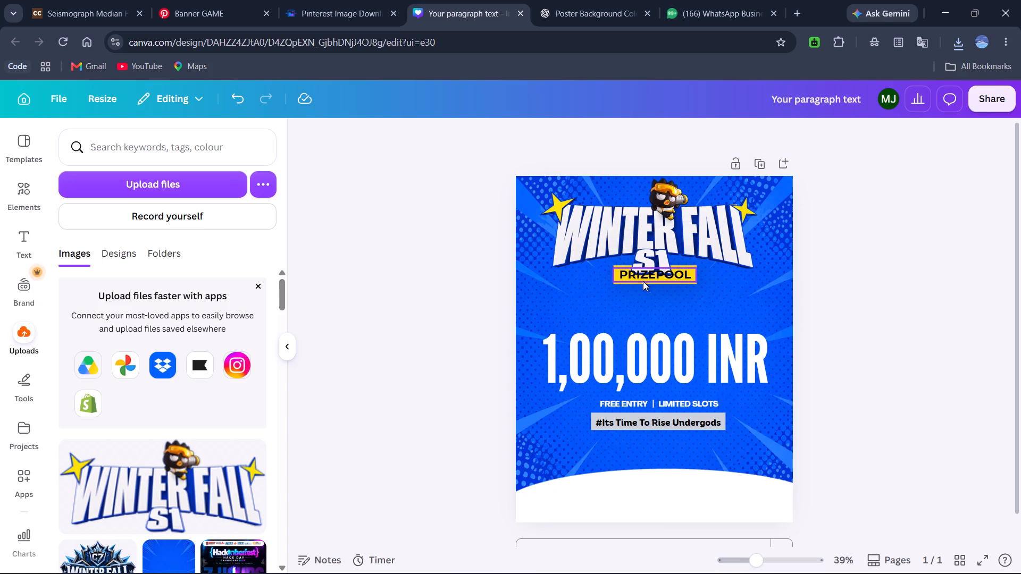
left_click(643, 281)
left_click(625, 284, "ctrl")
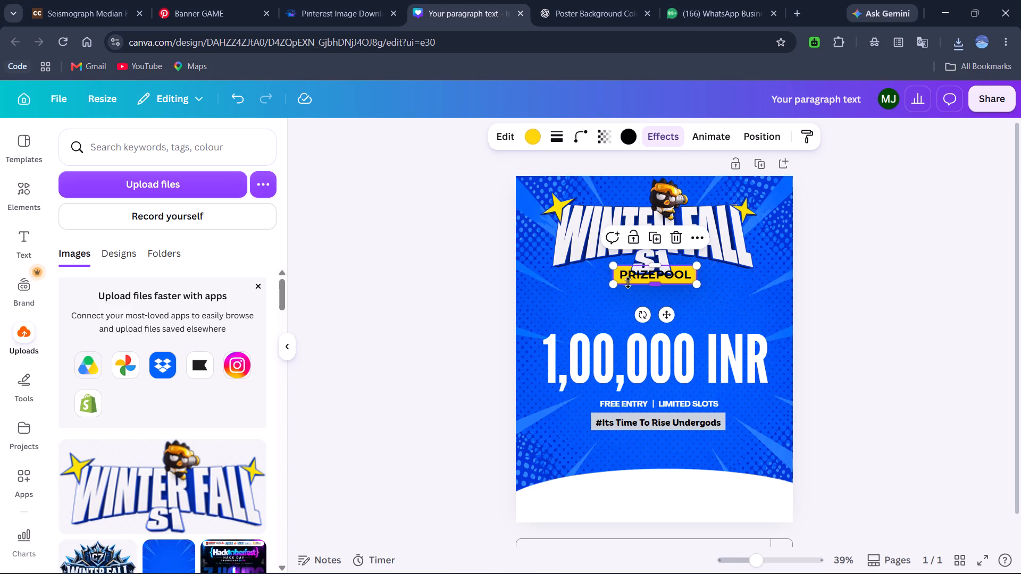
left_click(640, 276, "ctrl")
left_click(635, 278)
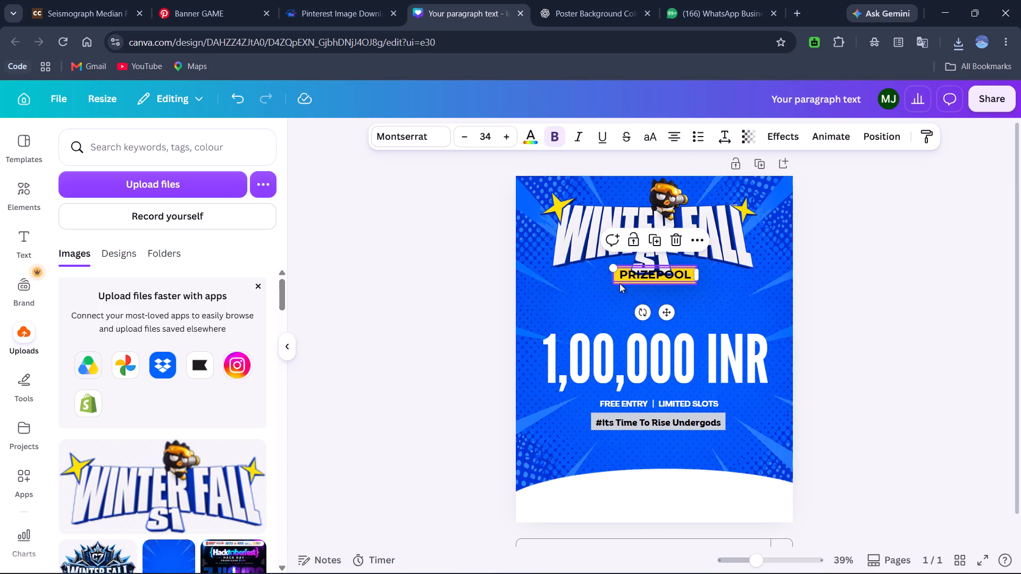
left_click(620, 283, "shift")
left_click_drag(643, 275, 644, 302)
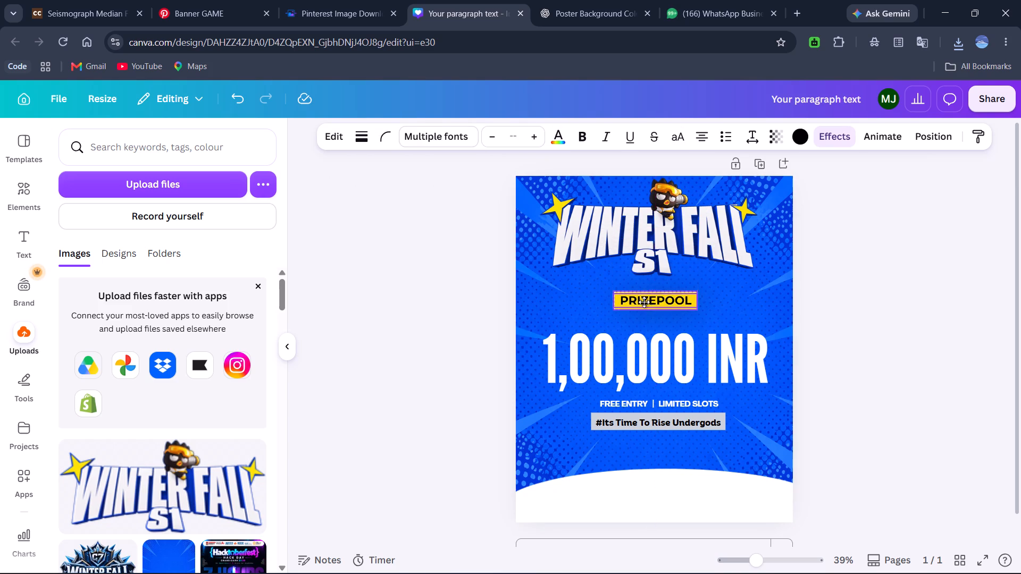
left_click_drag(644, 302, 647, 316)
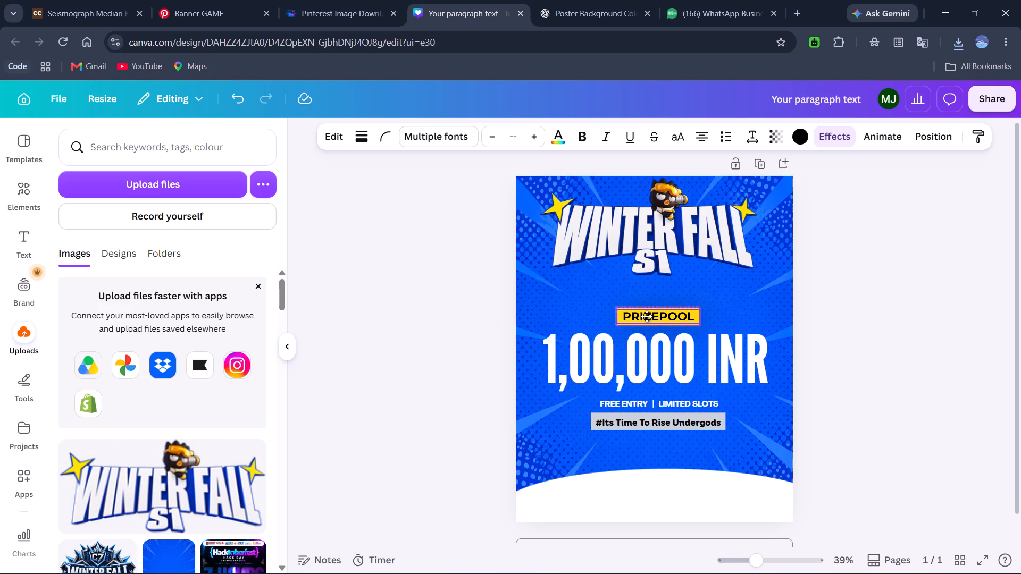
left_click_drag(647, 316, 644, 316)
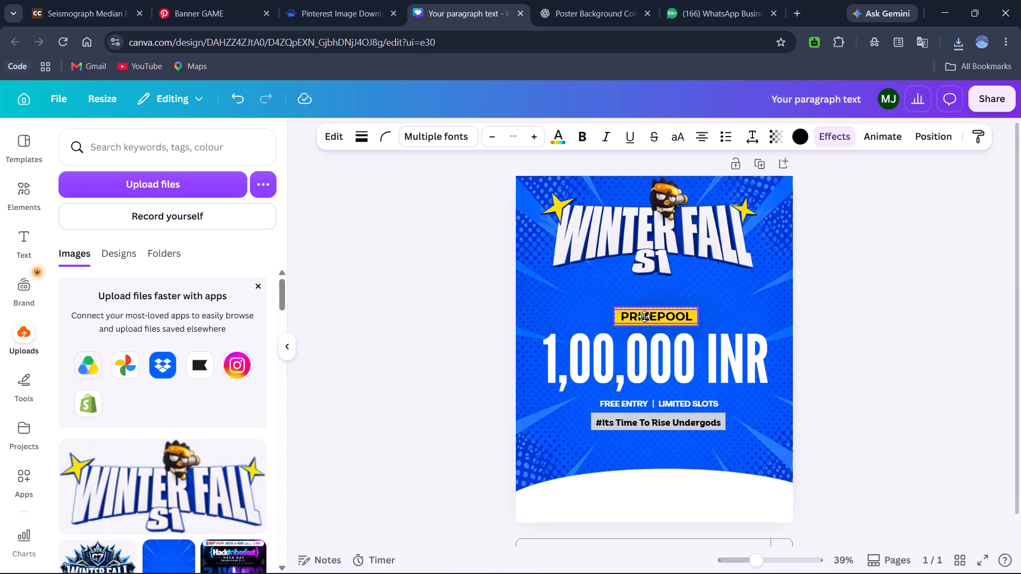
left_click_drag(644, 316, 648, 320)
left_click(840, 293)
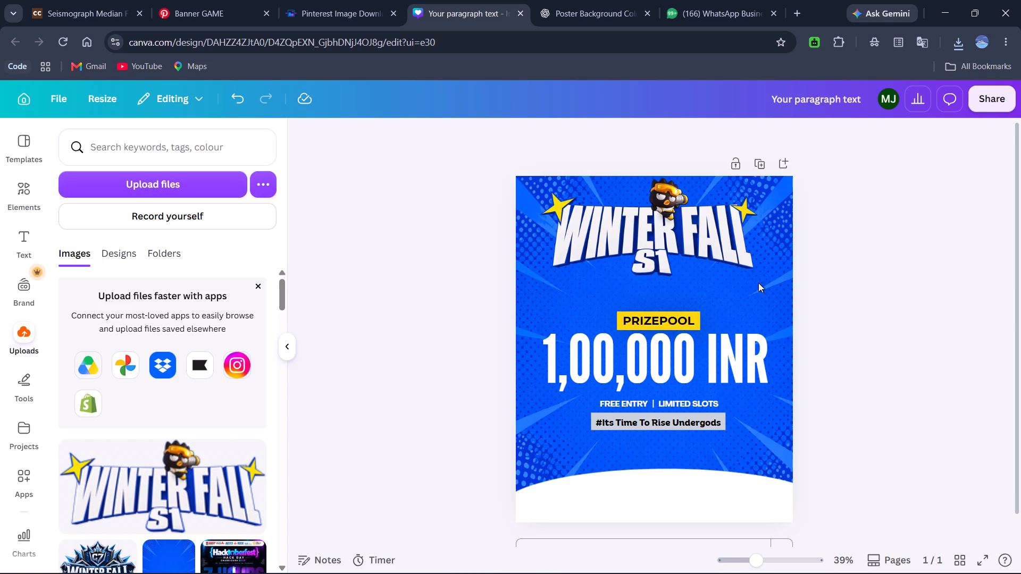
Shrink the WINTER FALL S1 title image slightly and move it down to just above the PRIZEPOOL box.
left_click(655, 232)
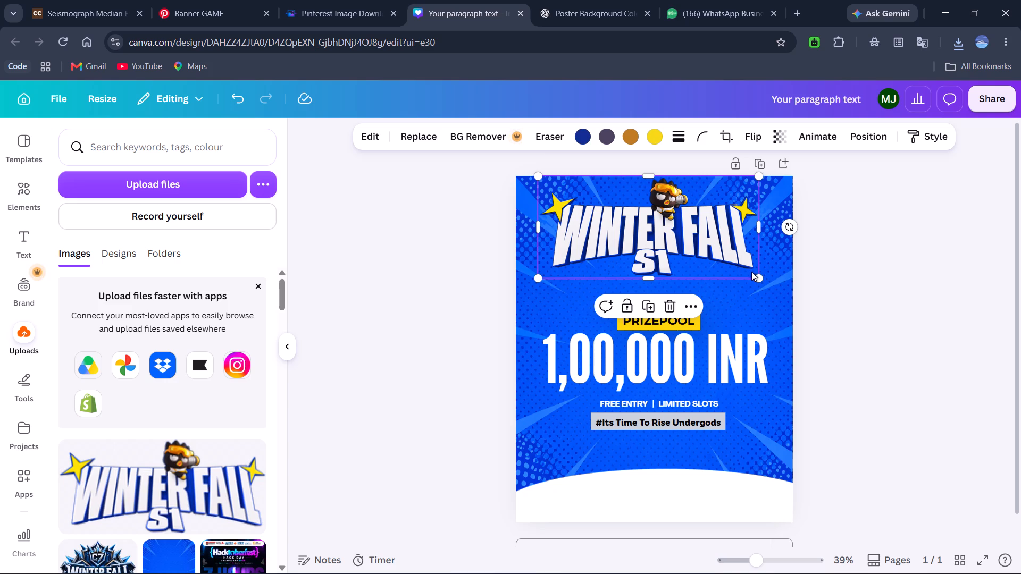
left_click_drag(754, 274, 732, 303)
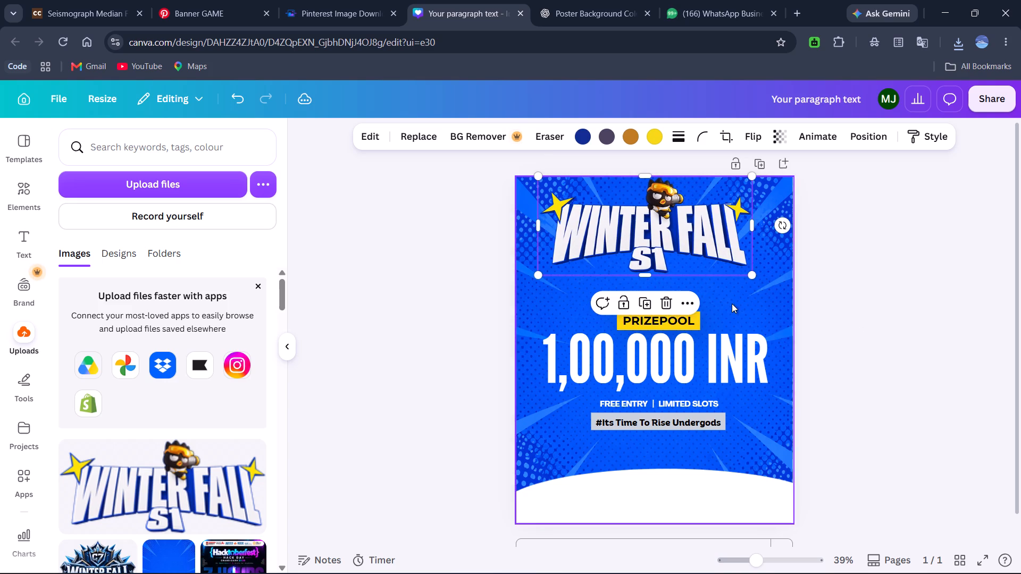
left_click_drag(679, 254, 685, 280)
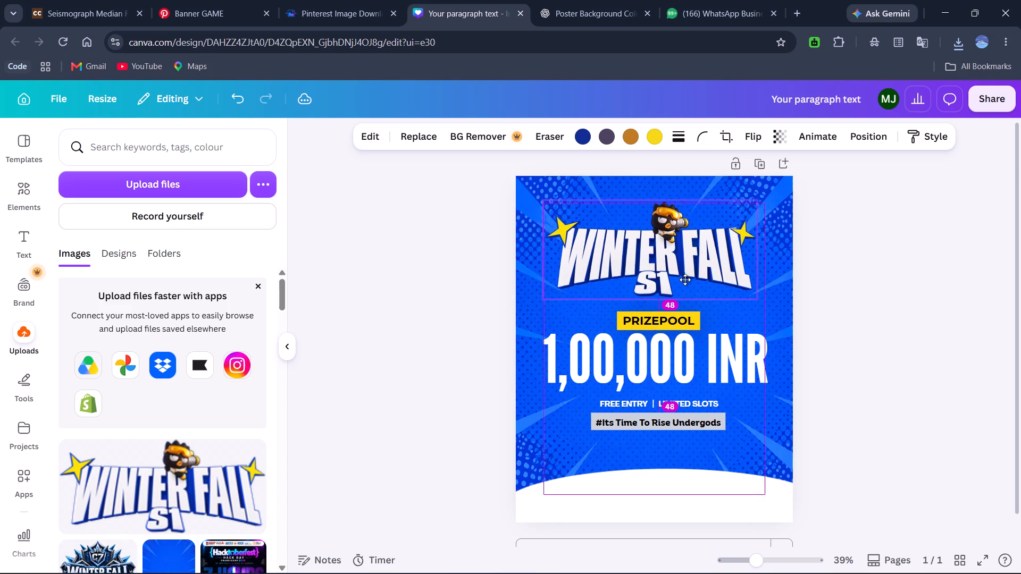
left_click_drag(685, 280, 683, 284)
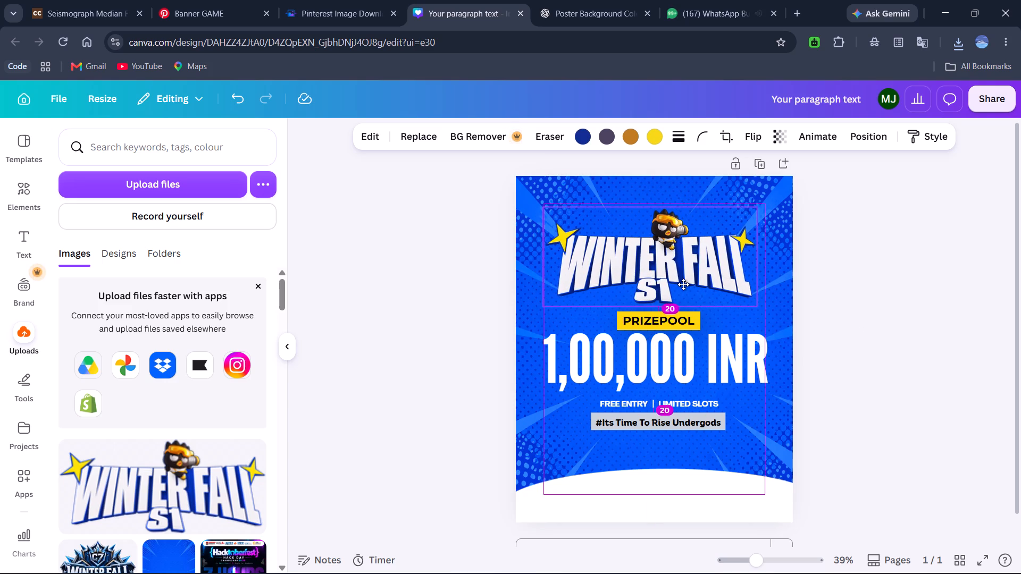
left_click_drag(683, 284, 683, 281)
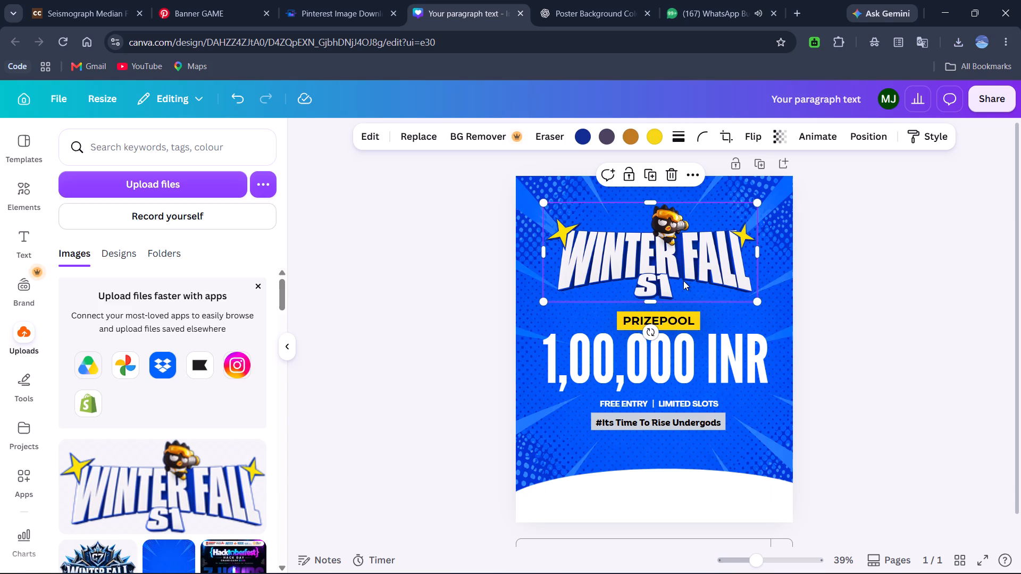
left_click(886, 330)
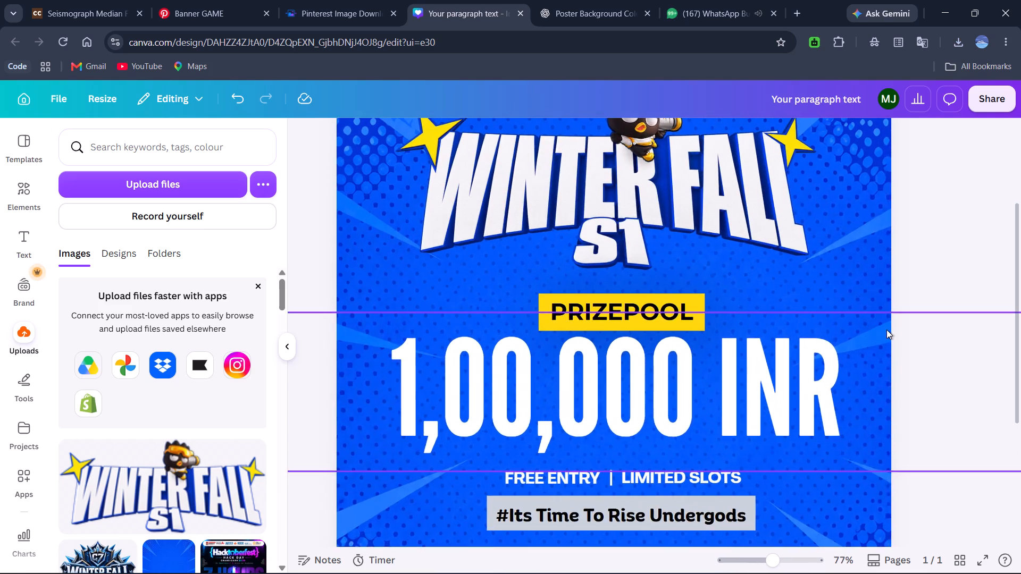
Replace the "FREE ENTRY" text with "ENTRY FEE 50rs".
scroll(886, 330, "up", 2)
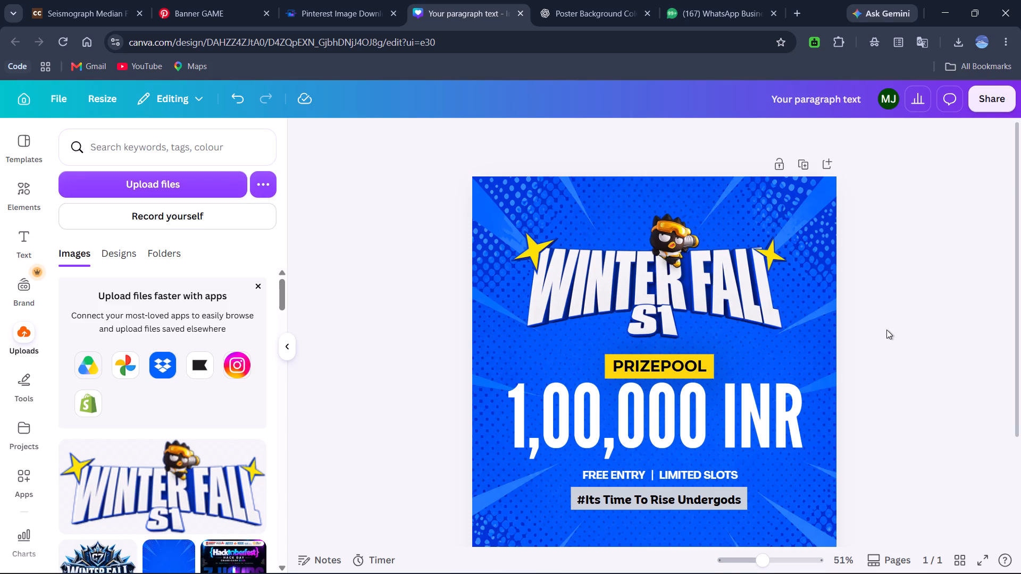
scroll(886, 330, "down", 1)
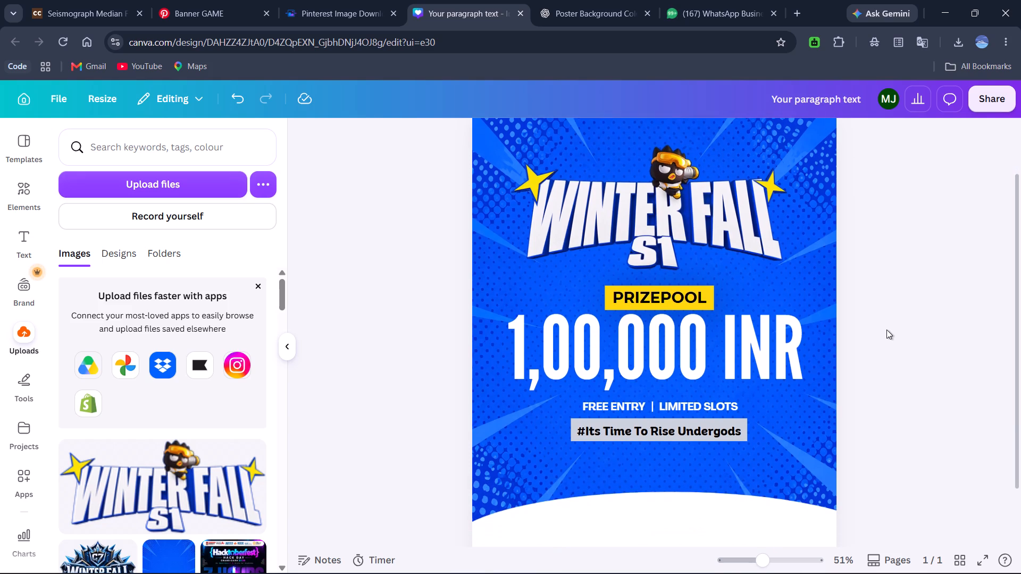
scroll(886, 330, "down", 1)
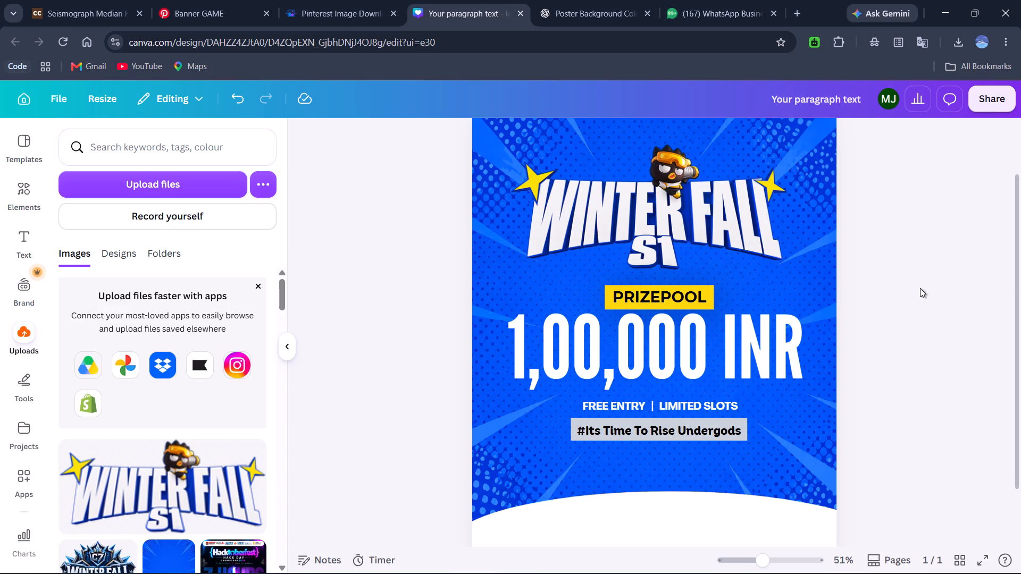
scroll(920, 288, "down", 1)
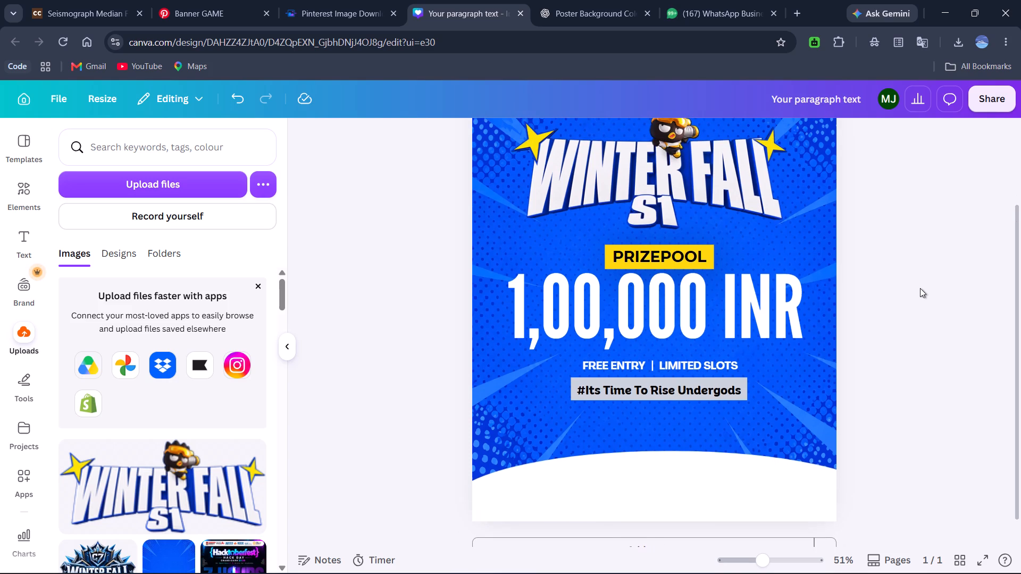
scroll(920, 288, "down", 1)
double_click(627, 362)
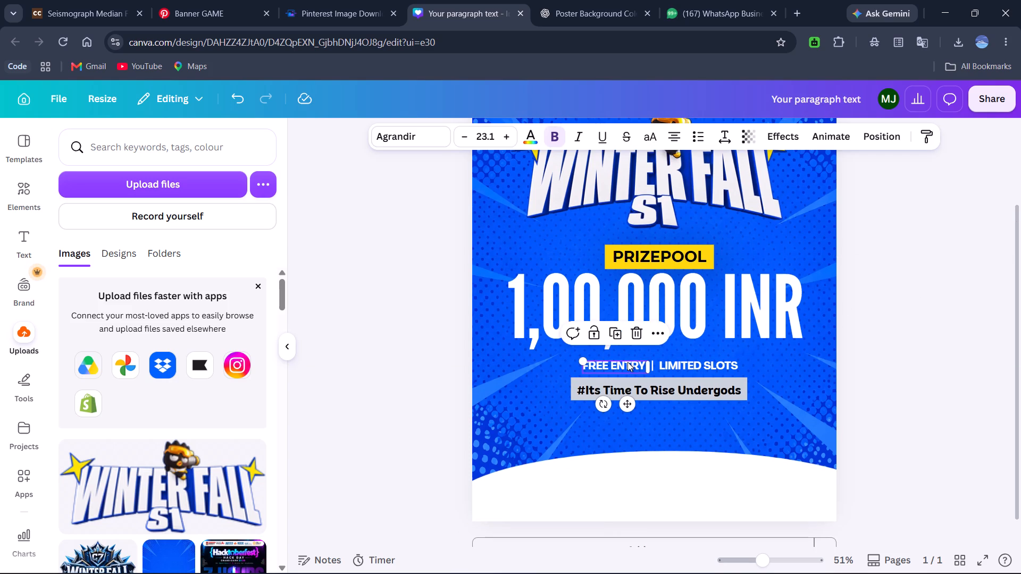
key("ctrl+a")
type("ENTRY FEE")
key("space")
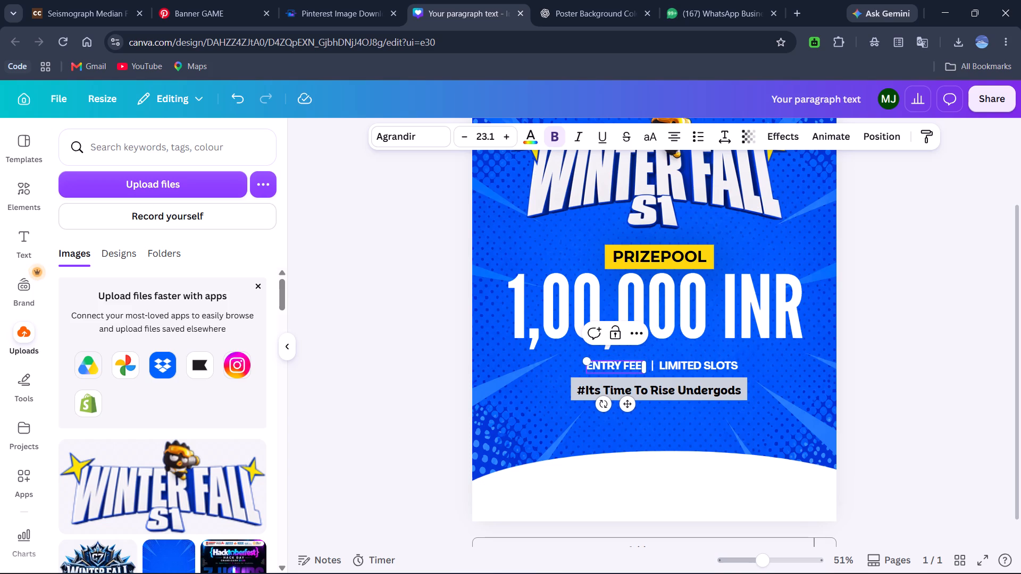
type("-")
key("space")
key("BackSpace")
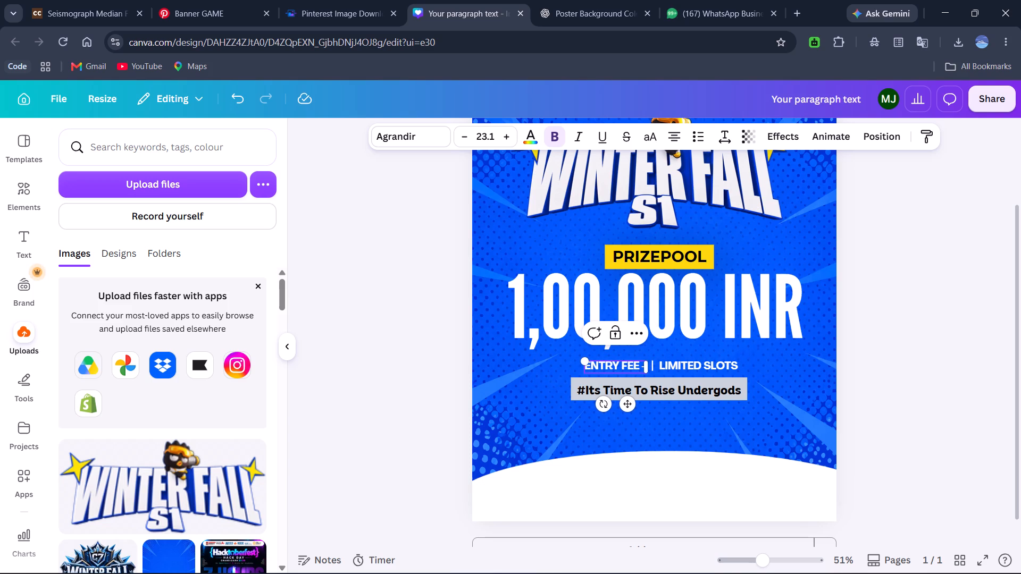
key("BackSpace")
type(":")
key("space")
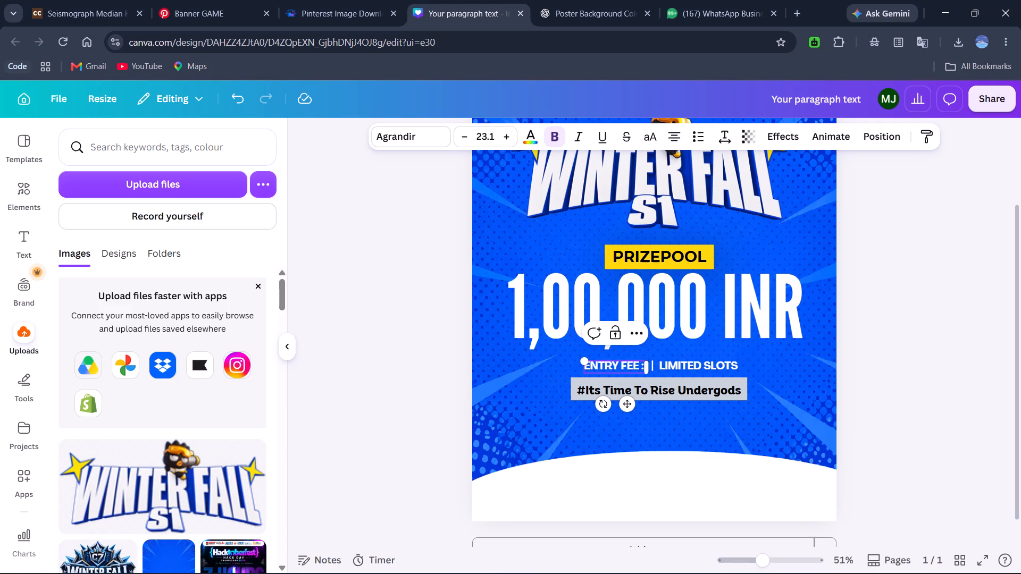
key("BackSpace")
key("BackSpace")
key("space")
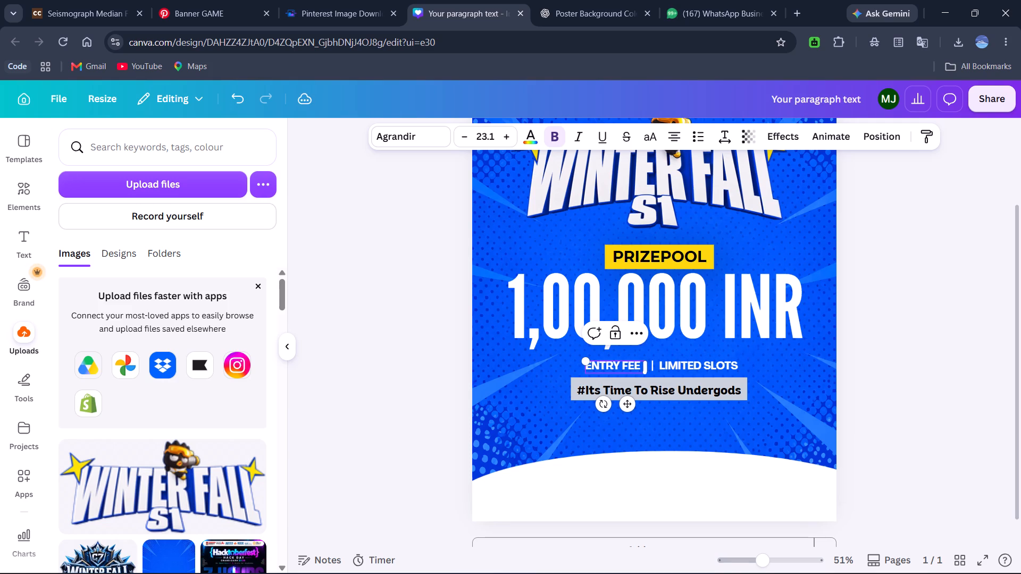
type("50")
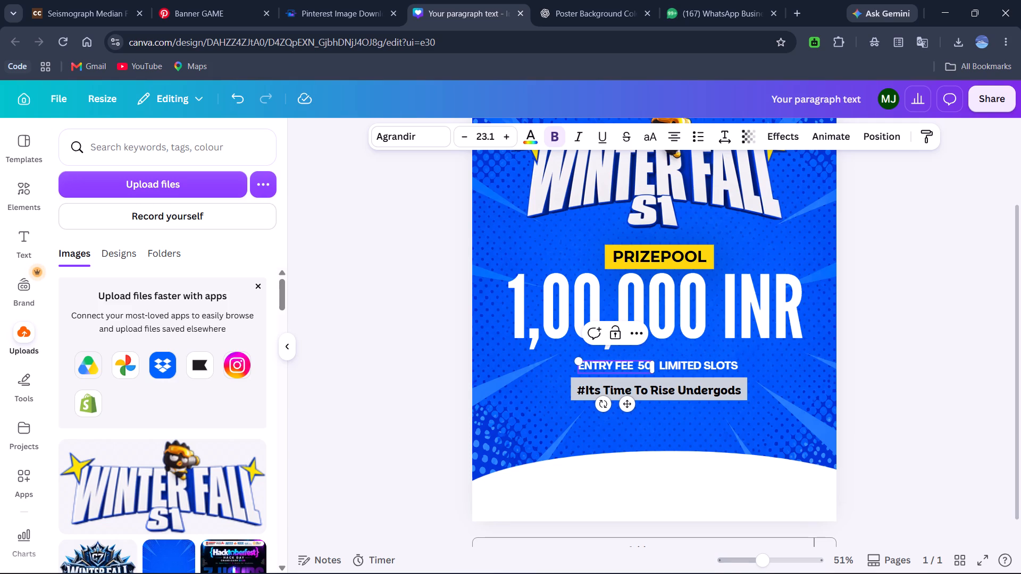
type("rs")
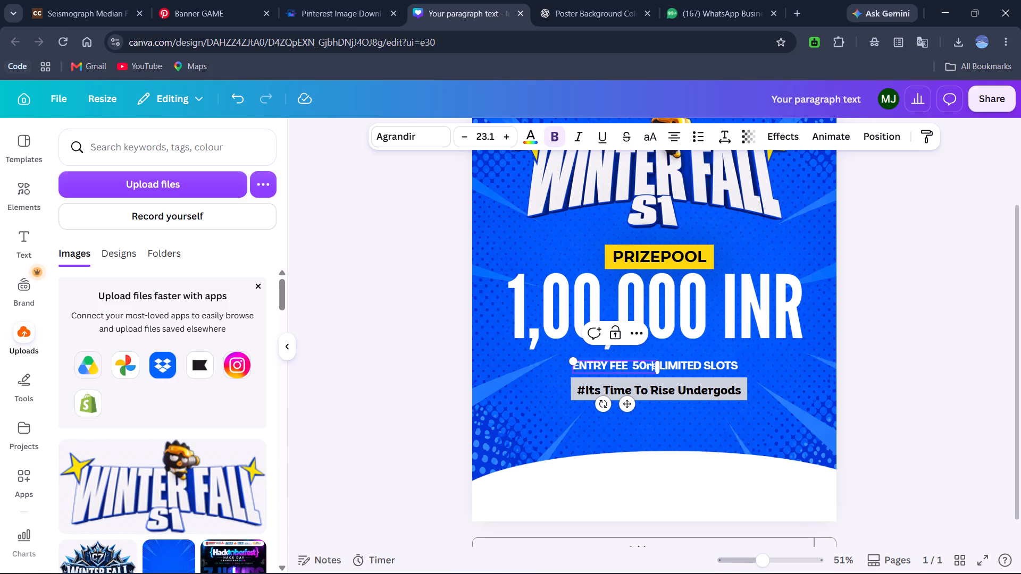
left_click(892, 381)
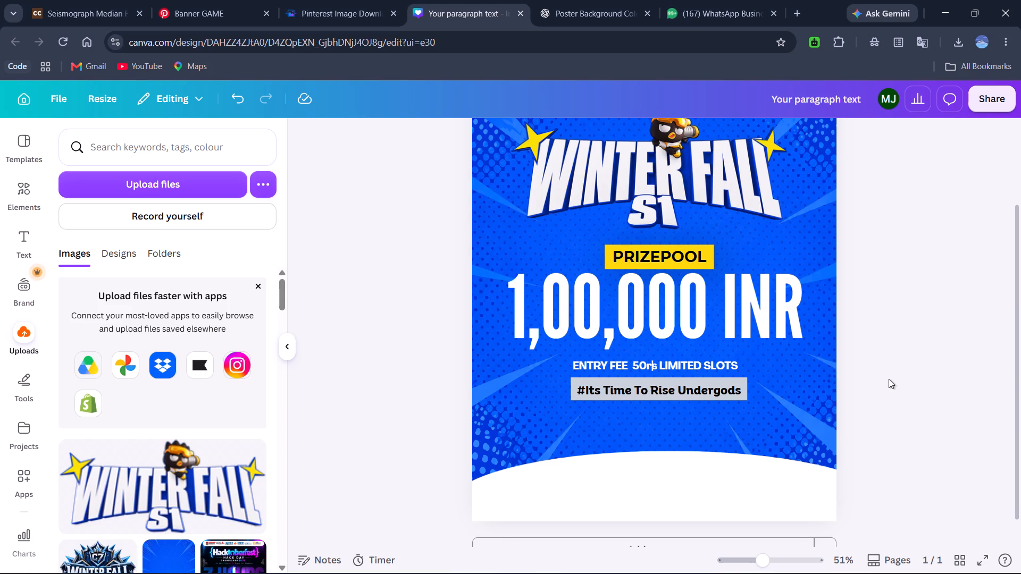
left_click(889, 379)
Nudge the "LIMITED SLOTS" text rightward to open a gap after "ENTRY FEE 50rs".
left_click(614, 370)
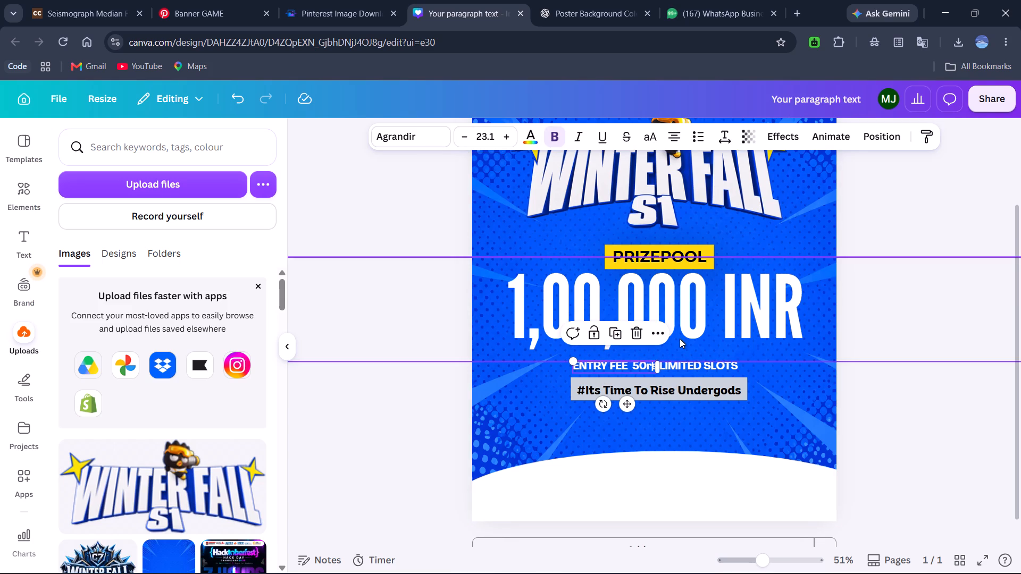
left_click(671, 411)
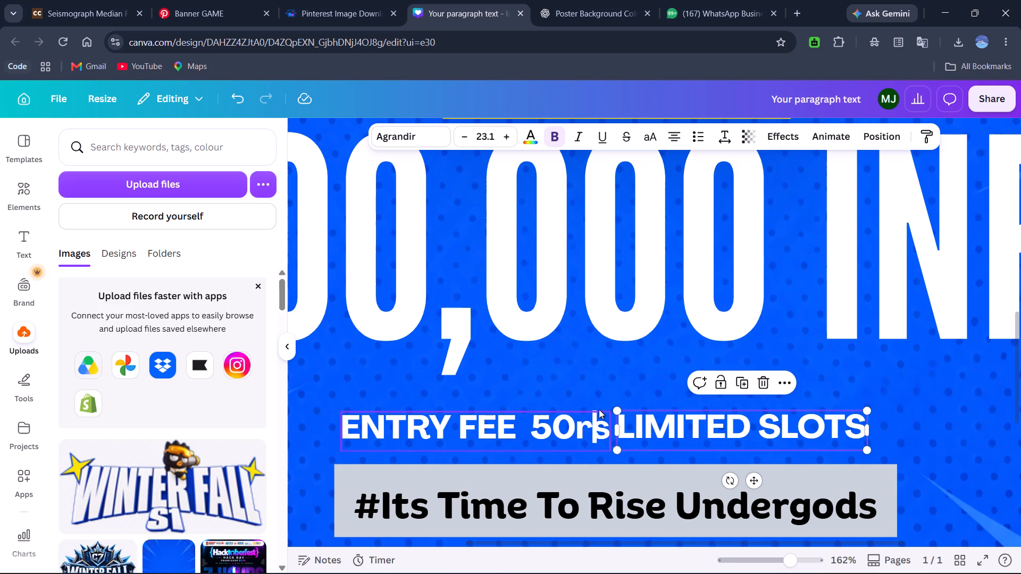
key("Right")
key("Right")
key("Right")
key("Right")
key("Right")
key("Right")
key("Right")
key("Right")
key("Right")
key("Right")
key("Right")
key("Right")
key("Right")
key("Right")
key("Right")
key("Right")
key("Right")
key("Right")
key("Right")
key("Right")
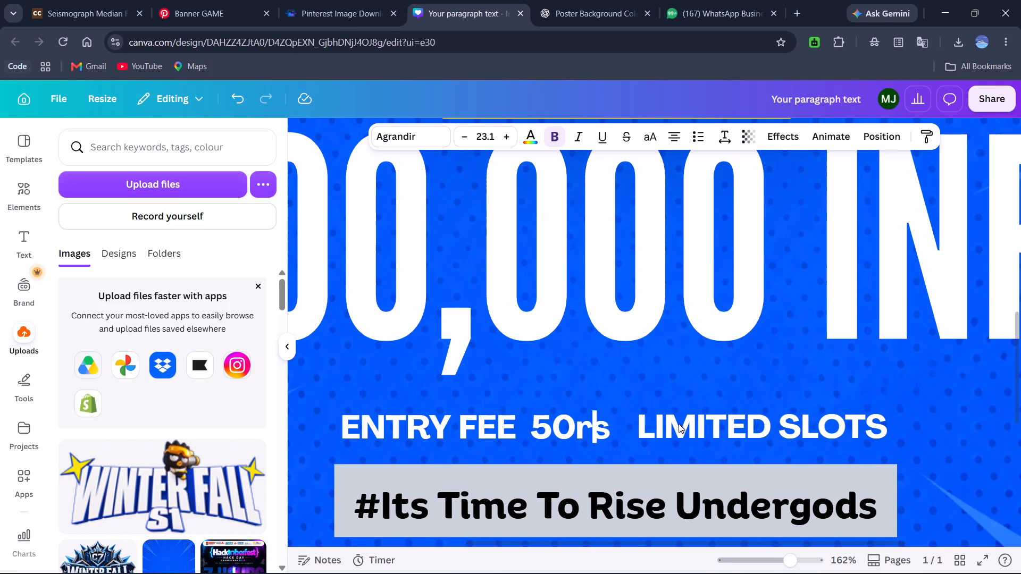
key("Right")
key("Right")
key("Right")
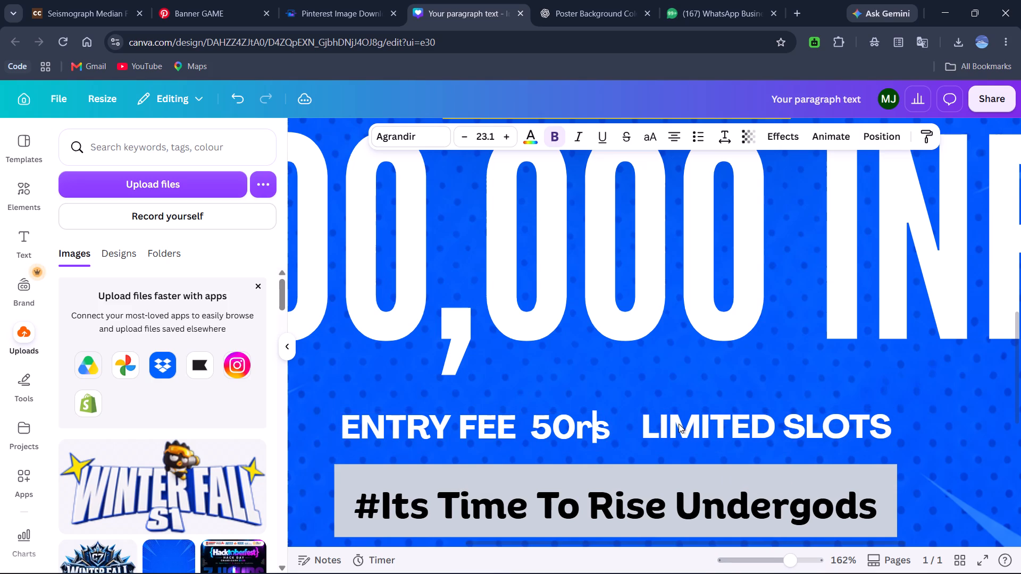
Nudge the "ENTRY FEE 50rs" text leftward until it clears the vertical divider line.
left_click(594, 421)
key("Left")
key("Left")
key("Left")
key("Left")
key("Left")
key("Left")
key("Left")
key("Left")
key("Left")
key("Left")
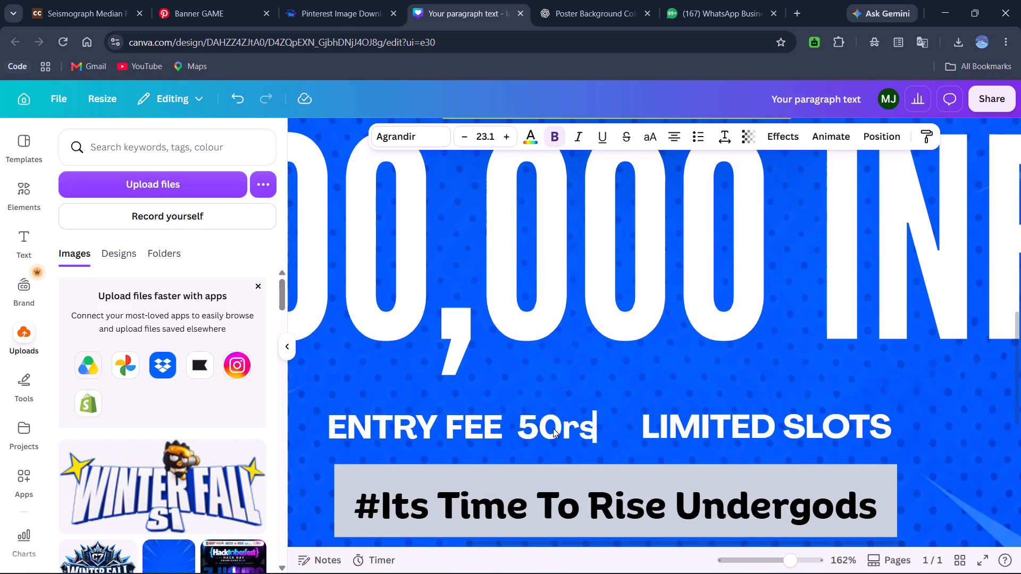
key("Left")
key("Left")
key("Left")
key("Left")
key("Left")
key("Left")
key("Left")
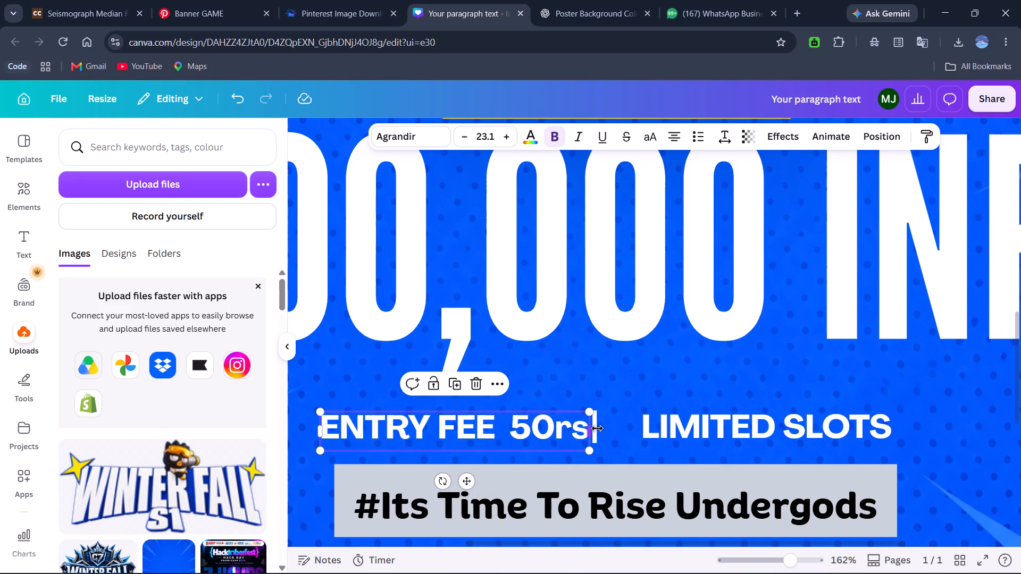
key("Left")
key("Left")
key("Left")
key("Left")
key("Left")
key("Left")
key("Left")
key("Left")
key("Left")
key("Left")
key("Left")
key("Left")
key("Left")
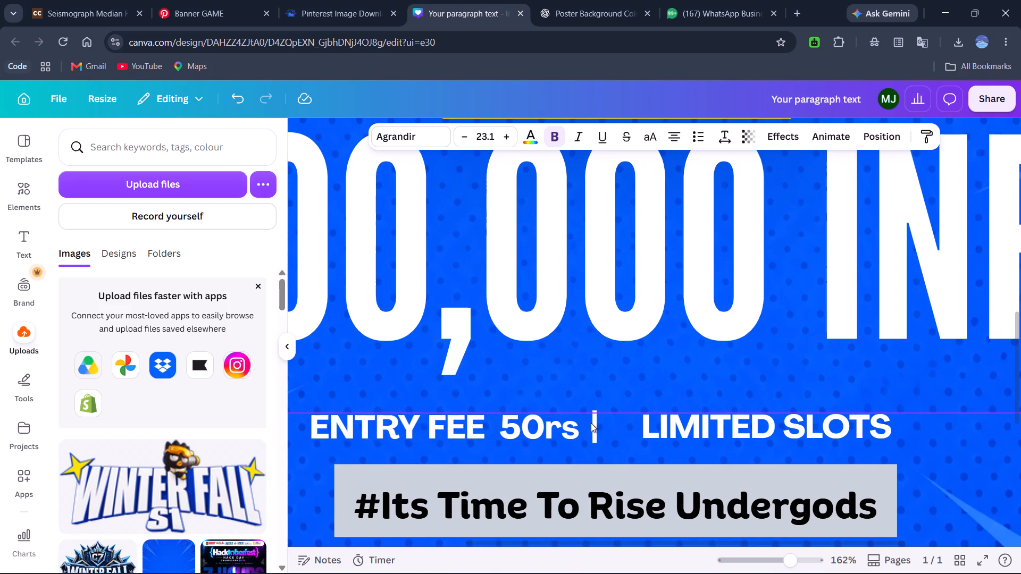
left_click(591, 382)
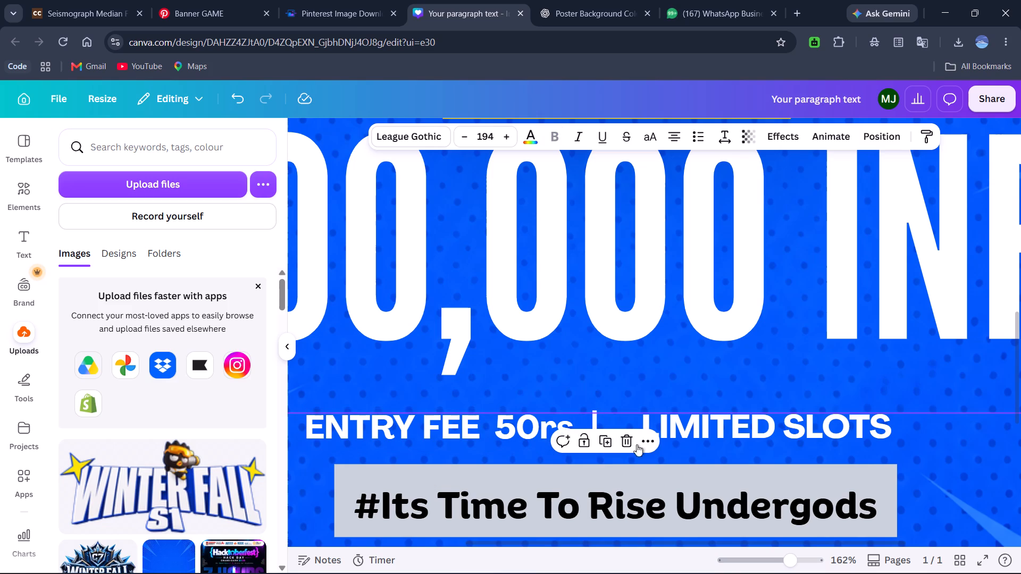
Nudge the vertical divider line rightward, closer to the "LIMITED SLOTS" text.
left_click(682, 429)
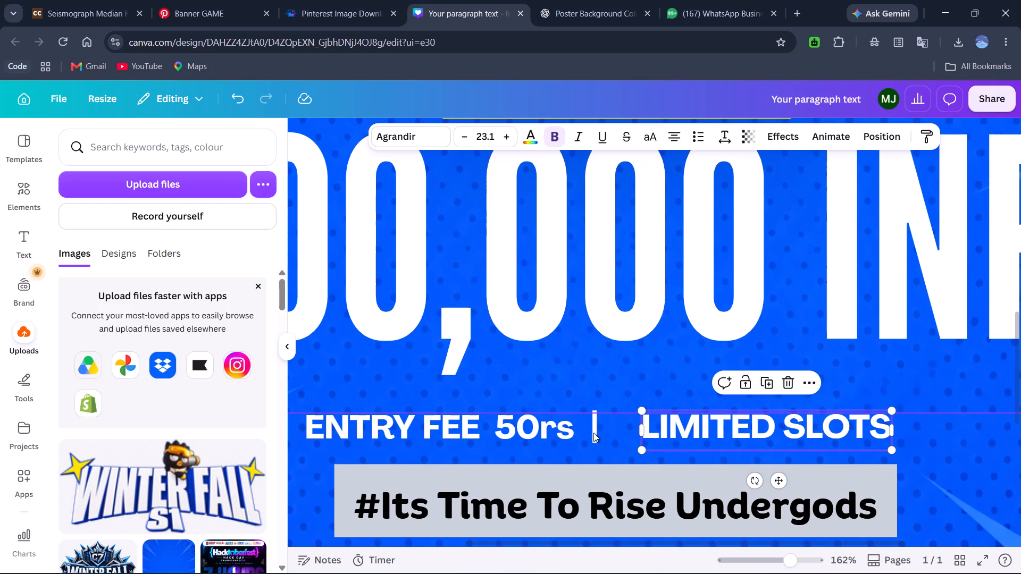
left_click(590, 424)
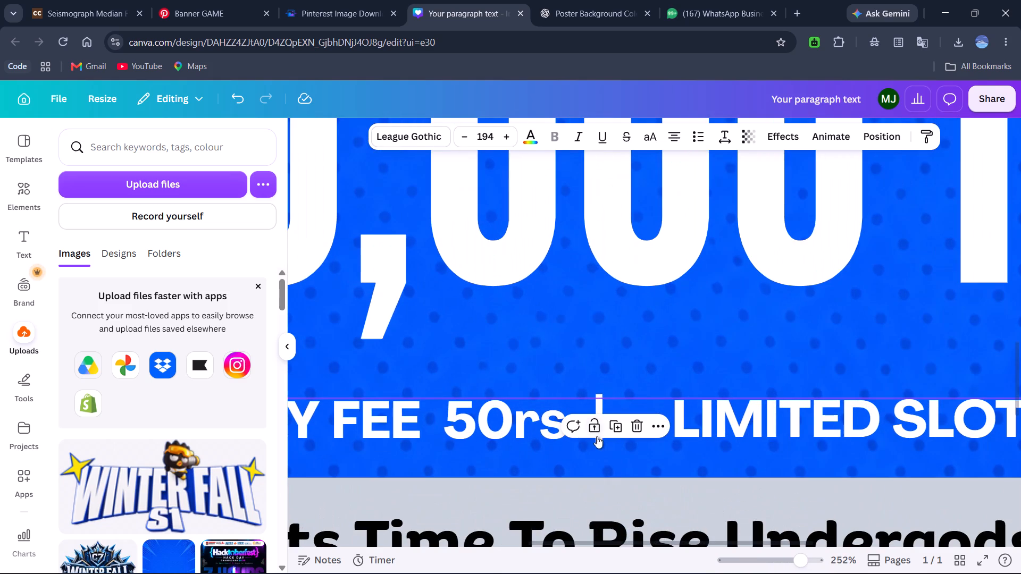
left_click(597, 442)
key("Right")
key("Right")
key("Right")
key("Right")
key("Right")
key("Right")
key("Right")
key("Right")
key("Right")
key("Right")
key("Right")
key("Right")
key("Right")
key("Right")
key("Right")
key("Right")
key("Right")
key("Right")
key("Right")
key("Right")
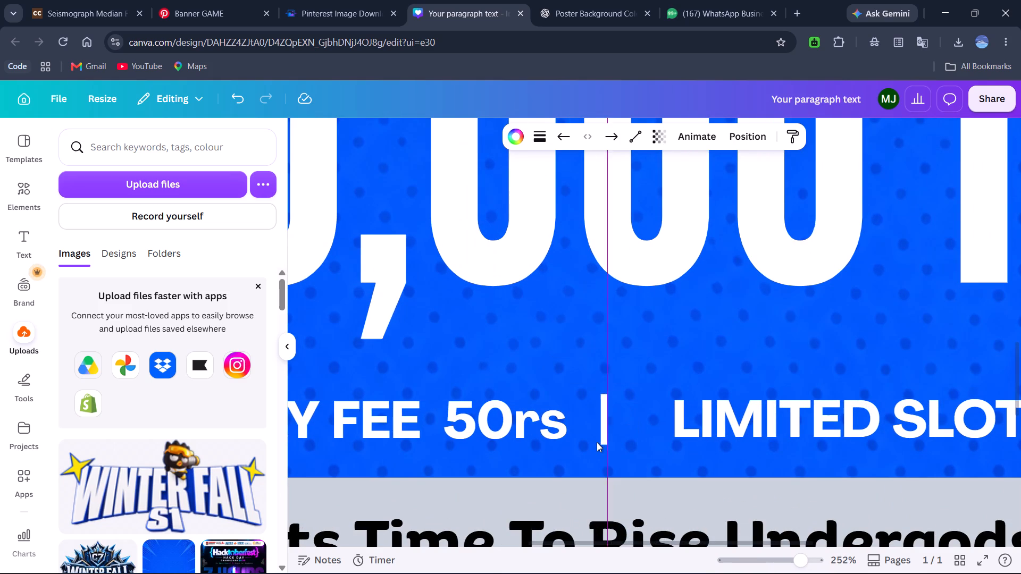
Nudge the "ENTRY FEE 50rs" text rightward so it sits close beside the divider line.
left_click(551, 426)
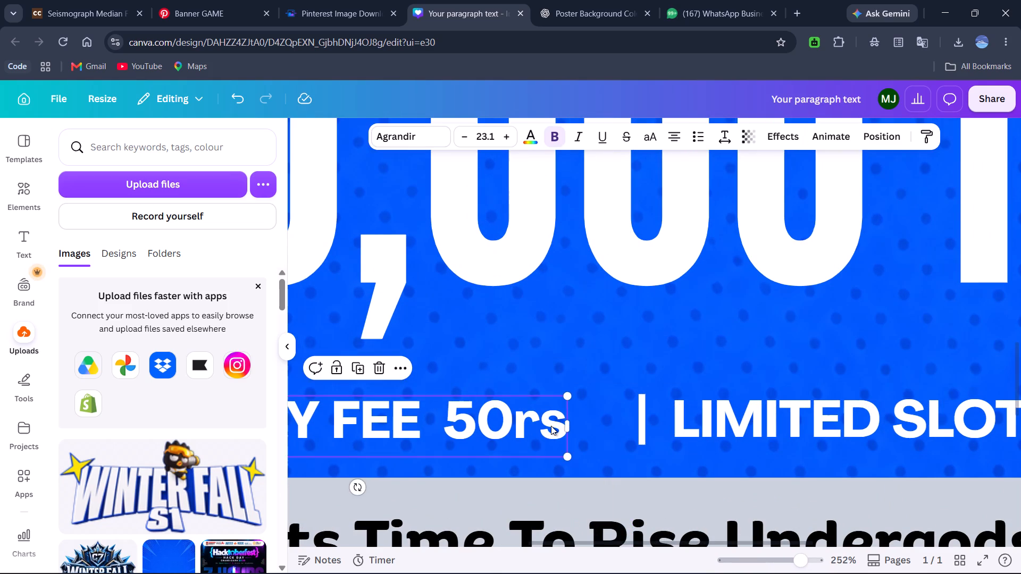
key("Right")
key("Right")
key("Right")
key("Right")
key("Right")
key("Right")
key("Right")
key("Right")
key("Right")
key("Right")
key("Right")
key("Right")
key("Right")
key("Right")
key("Right")
key("Right")
key("Right")
key("Right")
key("Right")
key("Right")
key("Left")
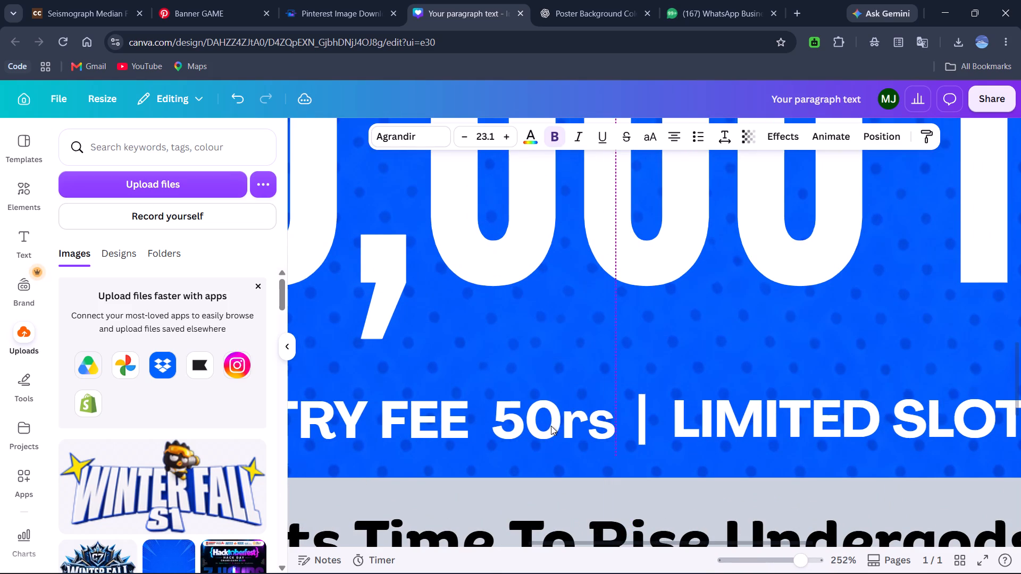
key("Right")
key("Left")
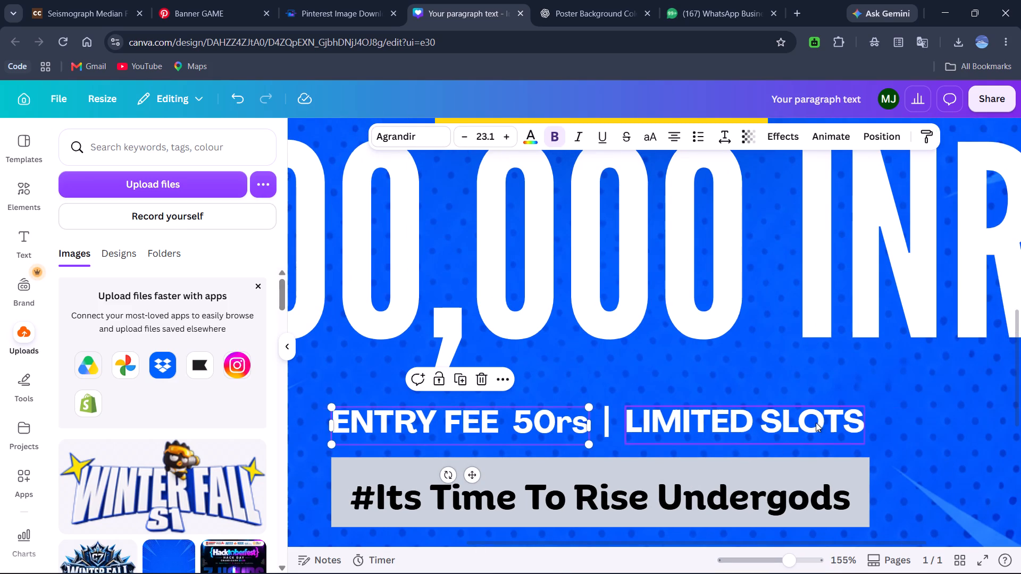
Fine-tune the "LIMITED SLOTS" text slightly rightward to even out its spacing from the divider line.
left_click(815, 423)
key("Right")
key("Right")
key("Left")
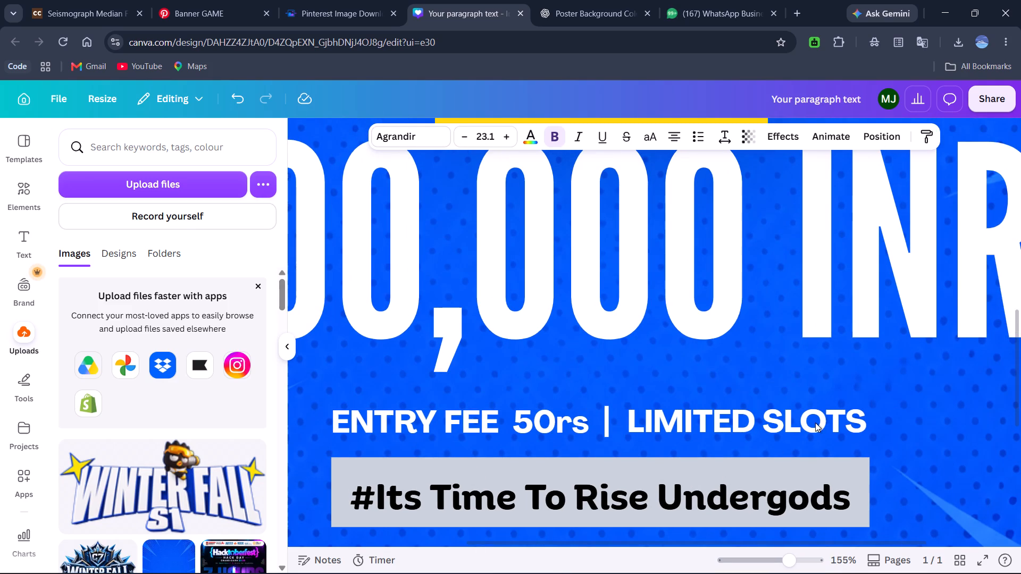
Nudge the "LIMITED SLOTS" text down, closer to the "#Its Time To Rise Undergods" box.
key("Down")
key("Down")
key("Down")
key("Down")
key("Down")
key("Down")
key("Down")
key("Down")
key("Down")
key("Down")
key("Down")
key("Down")
key("Down")
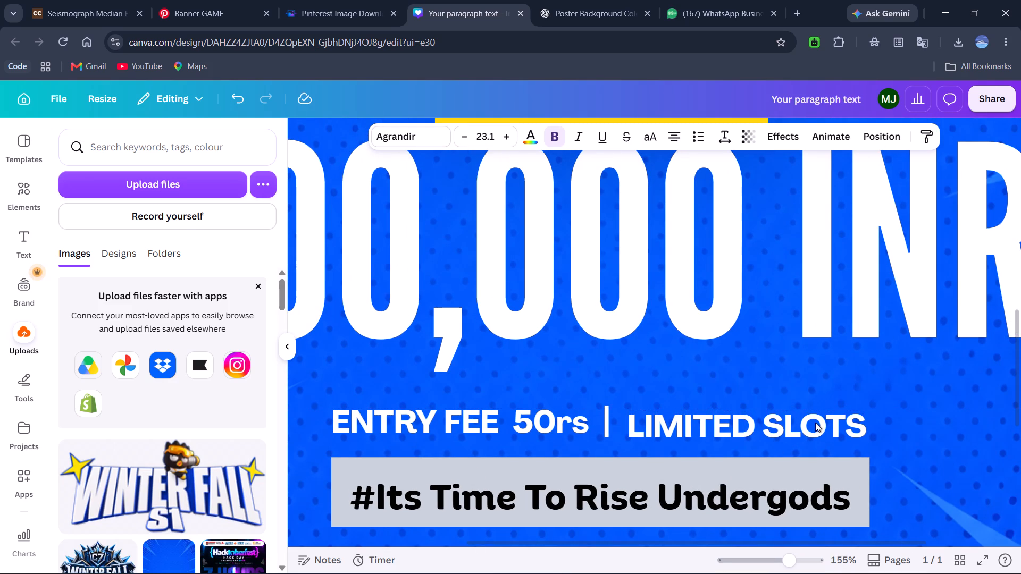
key("Up")
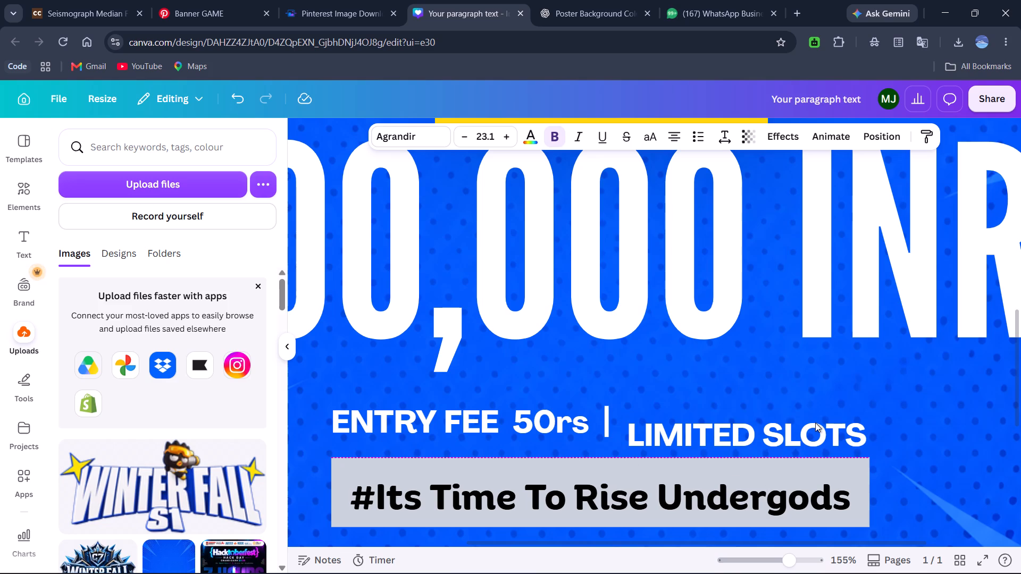
Nudge the "ENTRY FEE 50rs" text and the vertical divider together down to line up with the "LIMITED SLOTS" text.
left_click(609, 430)
left_click(499, 424)
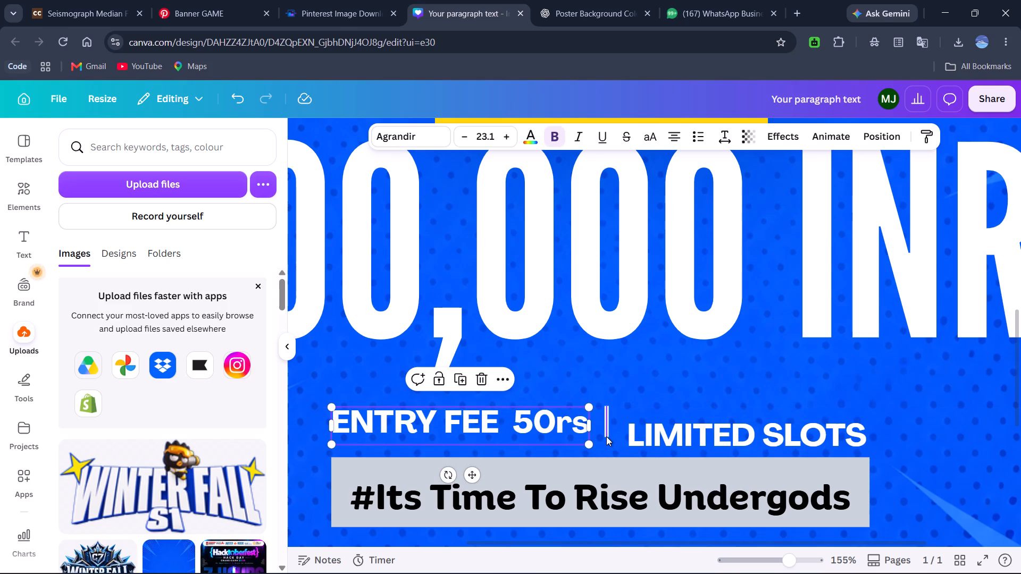
left_click(606, 436)
left_click(523, 424, "shift")
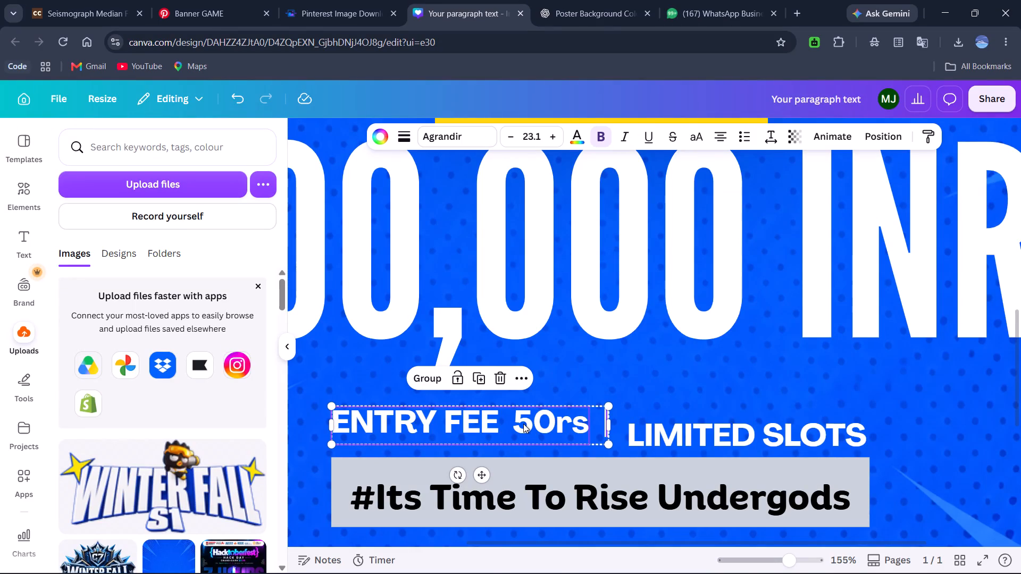
key("Down")
key("Down")
key("Down")
key("Down")
key("Down")
key("Down")
key("Down")
key("Down")
key("Down")
key("Down")
key("Down")
key("Down")
key("Down")
key("Down")
key("Up")
key("Up")
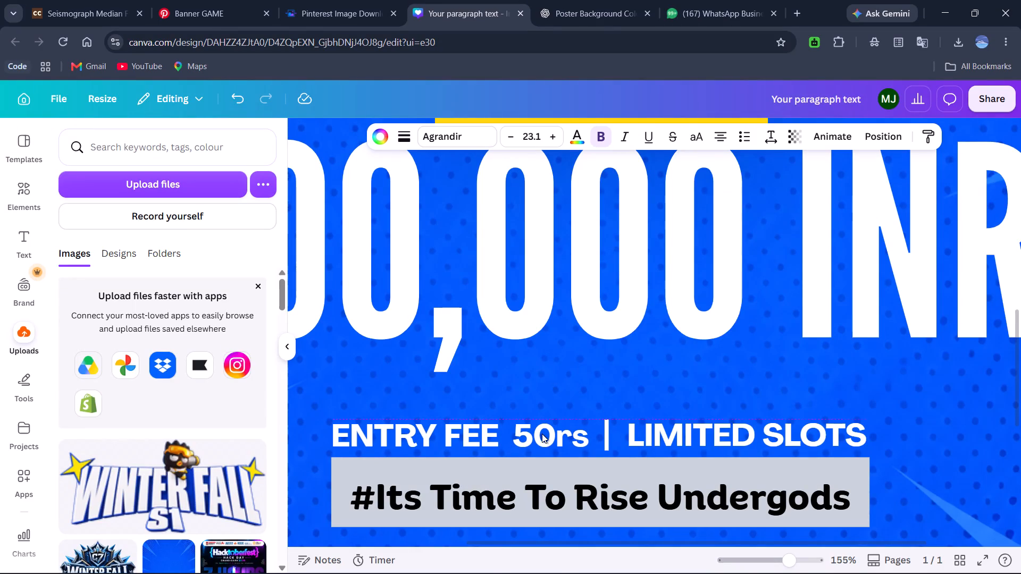
key("Up")
key("Down")
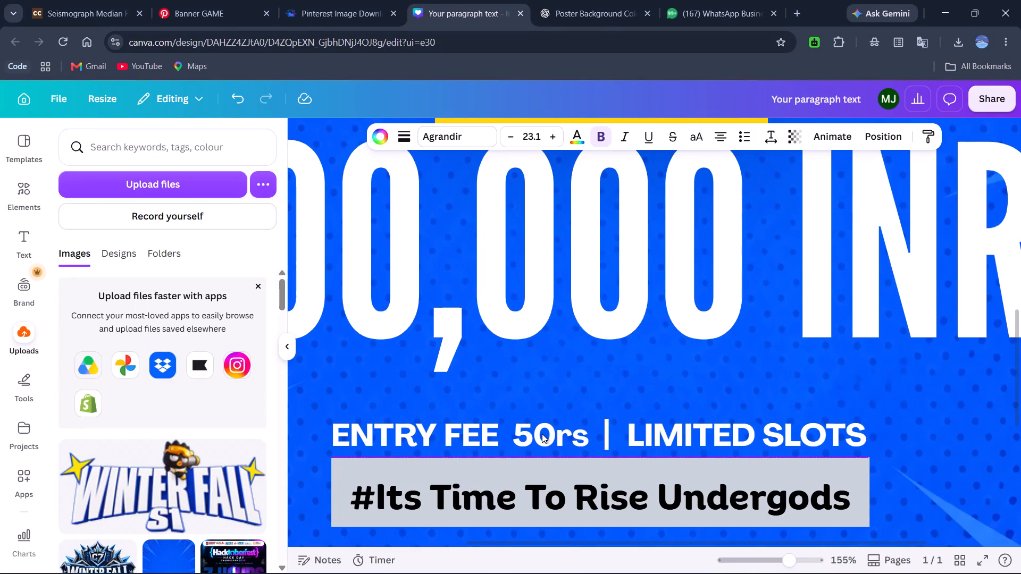
left_click(925, 410)
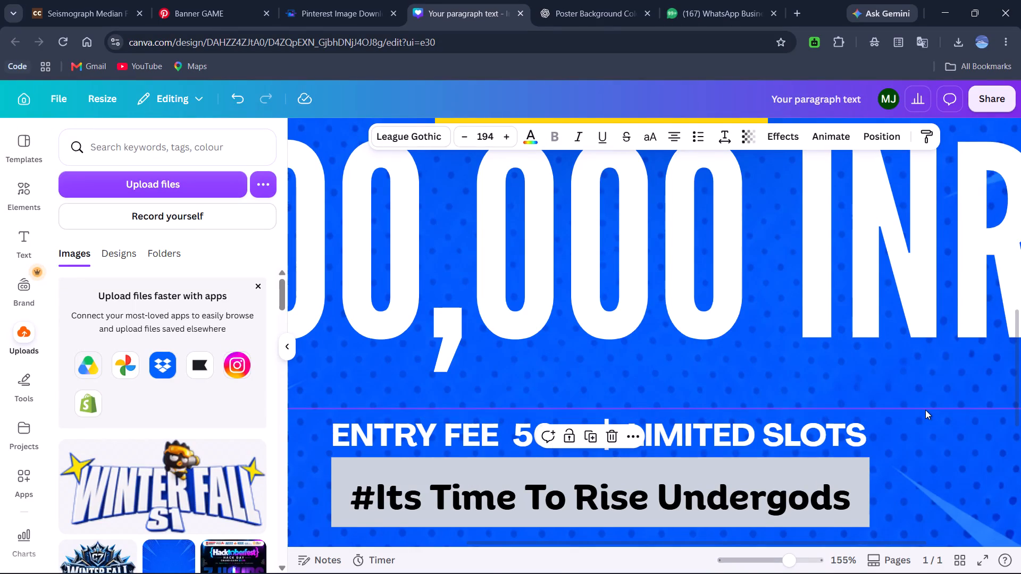
left_click(970, 455)
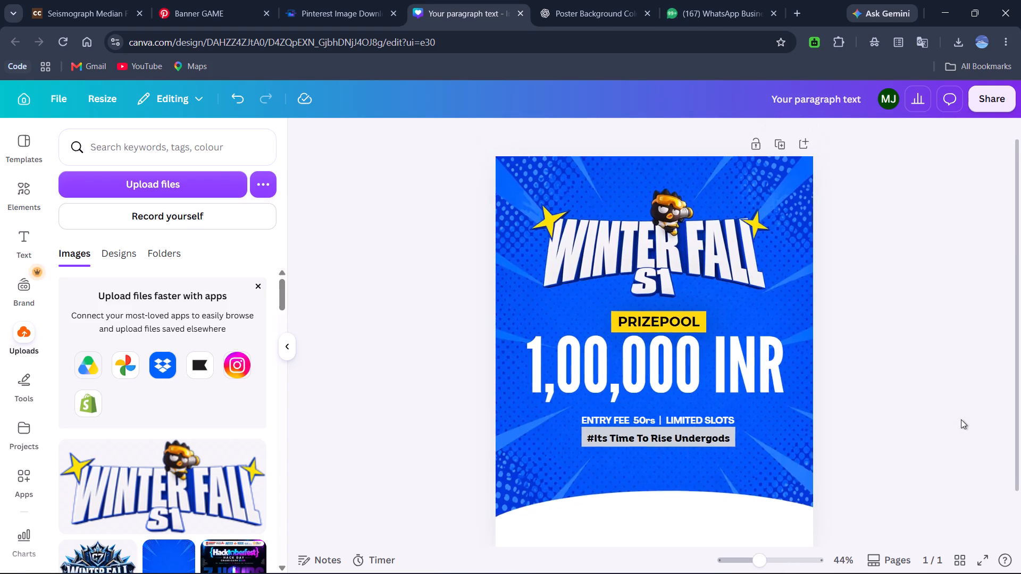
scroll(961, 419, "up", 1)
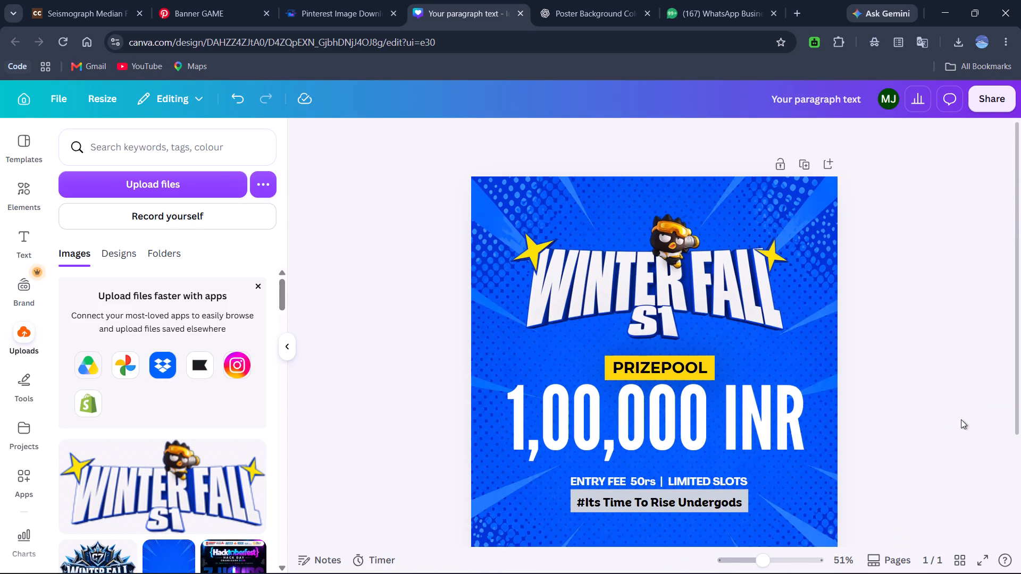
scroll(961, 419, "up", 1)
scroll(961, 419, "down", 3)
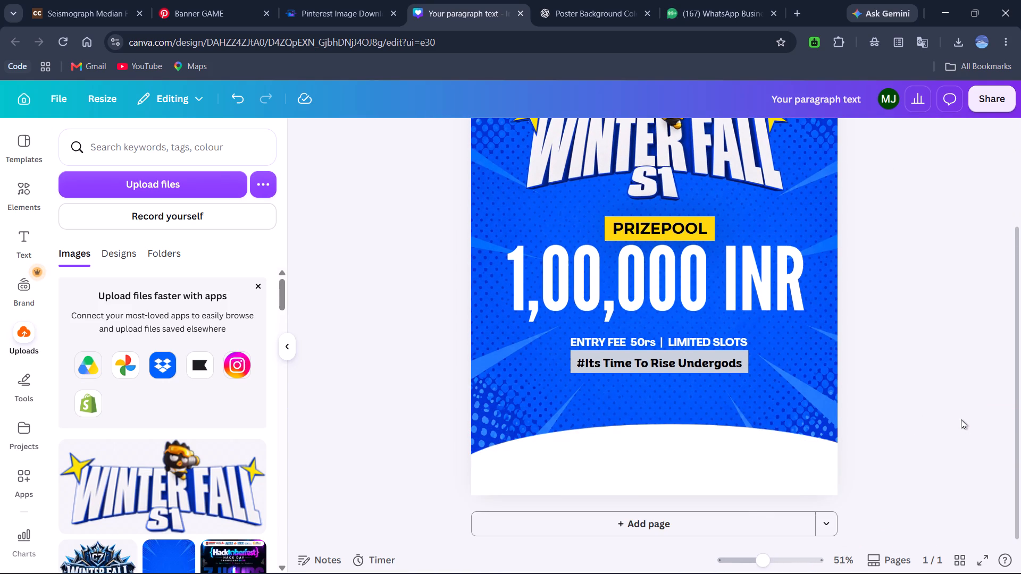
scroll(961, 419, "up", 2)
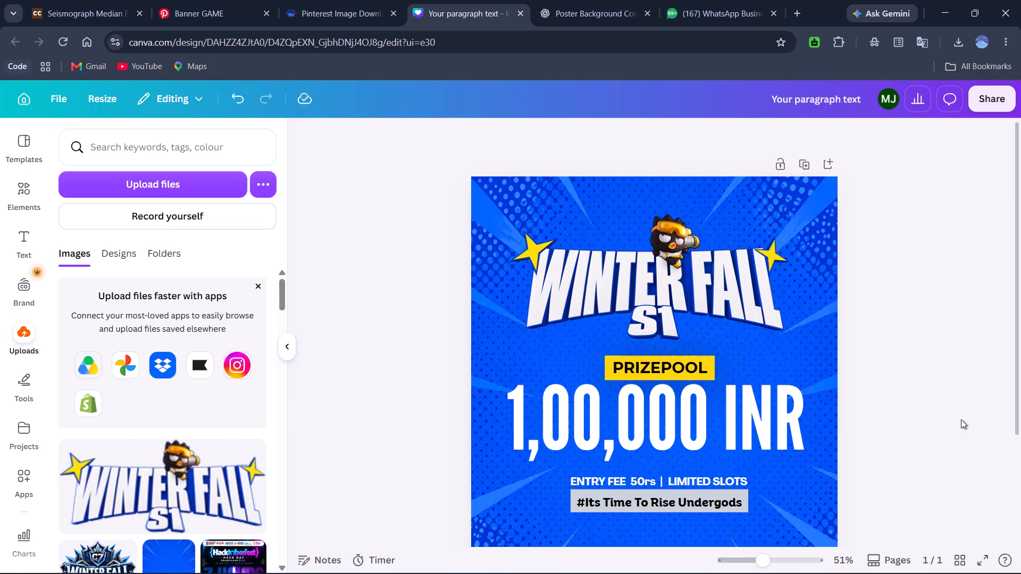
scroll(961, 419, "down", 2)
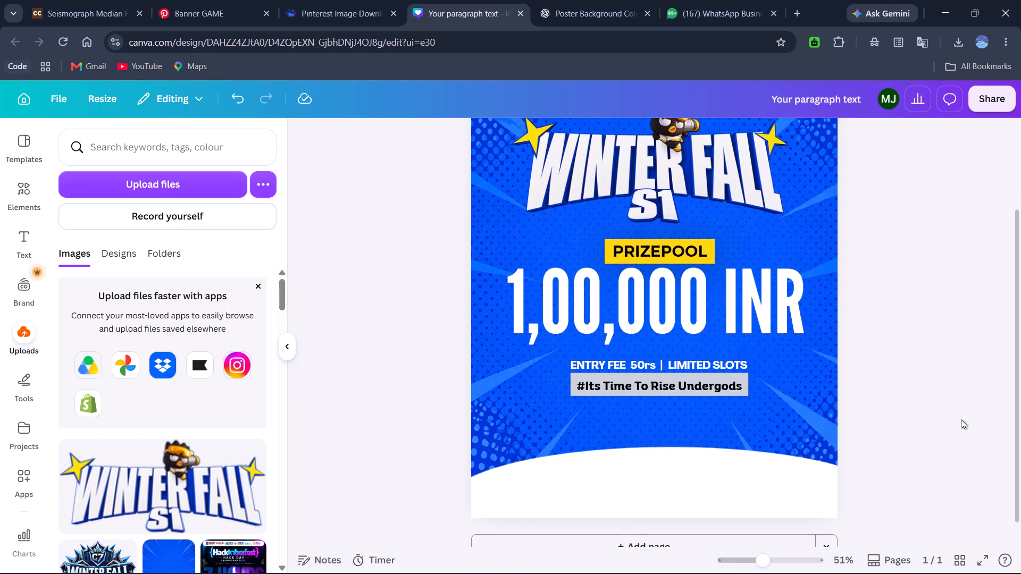
Switch to the Banner GAME pin on Pinterest and start a screen snip of the WELCOME reference banner.
left_click(346, 18)
left_click(202, 0)
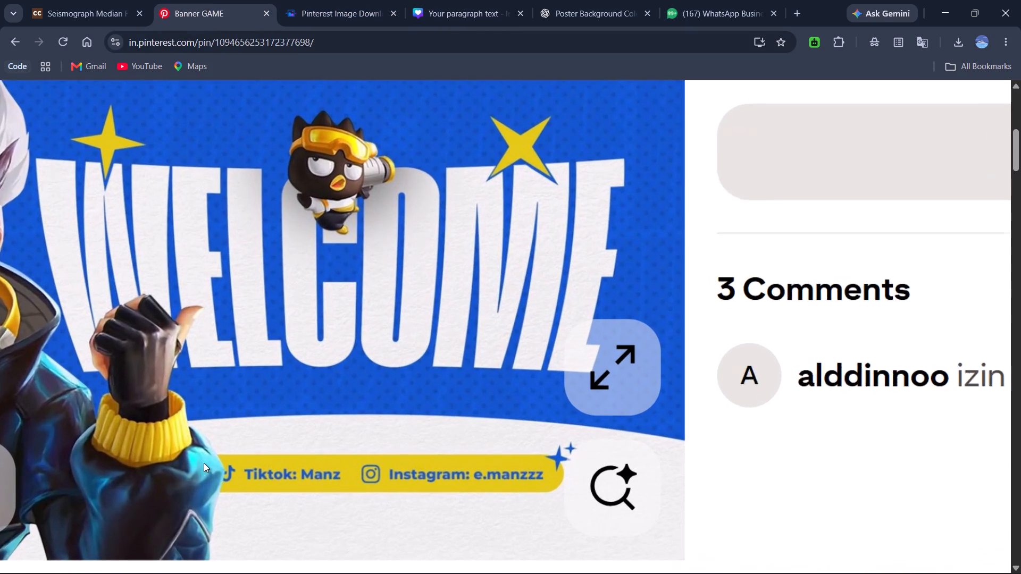